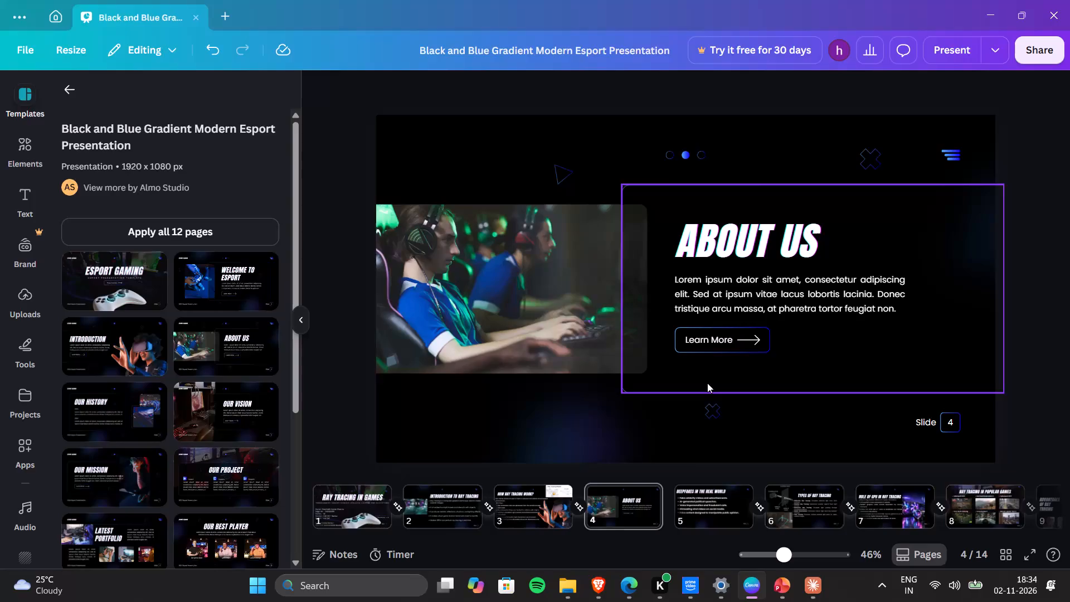
Copy the title "RAY TRACING VS RASTERIZATION" from PowerPoint slide 4 and replace the "ABOUT US" title on Canva page 4 with it.
{"action": "left_click", "coordinate": [688, 508]}
{"action": "left_click", "coordinate": [606, 505]}
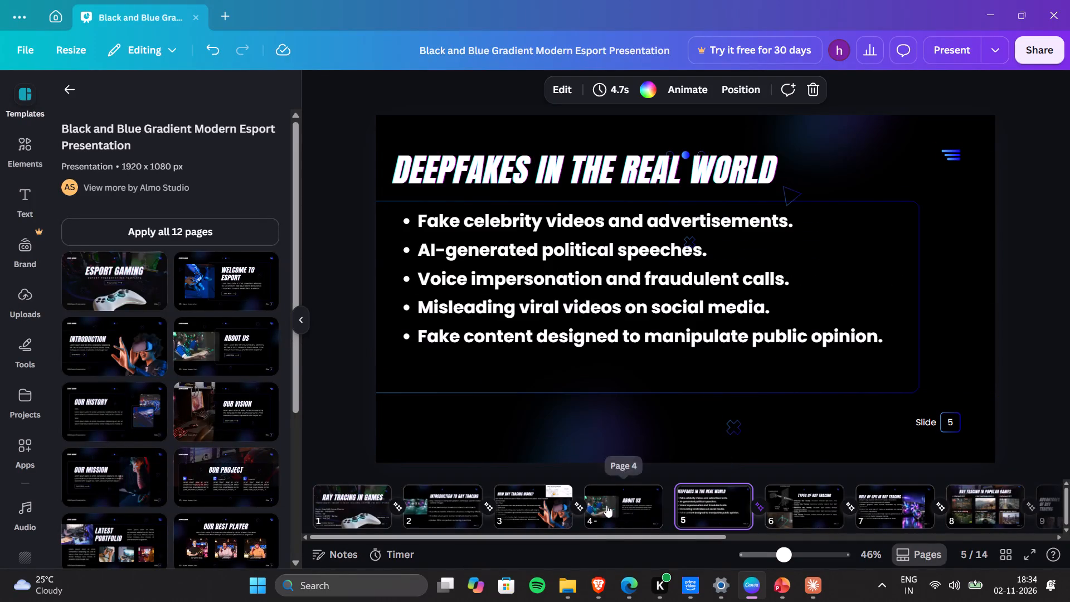
{"action": "key", "text": "alt+Tab"}
{"action": "key", "text": "ctrl+c"}
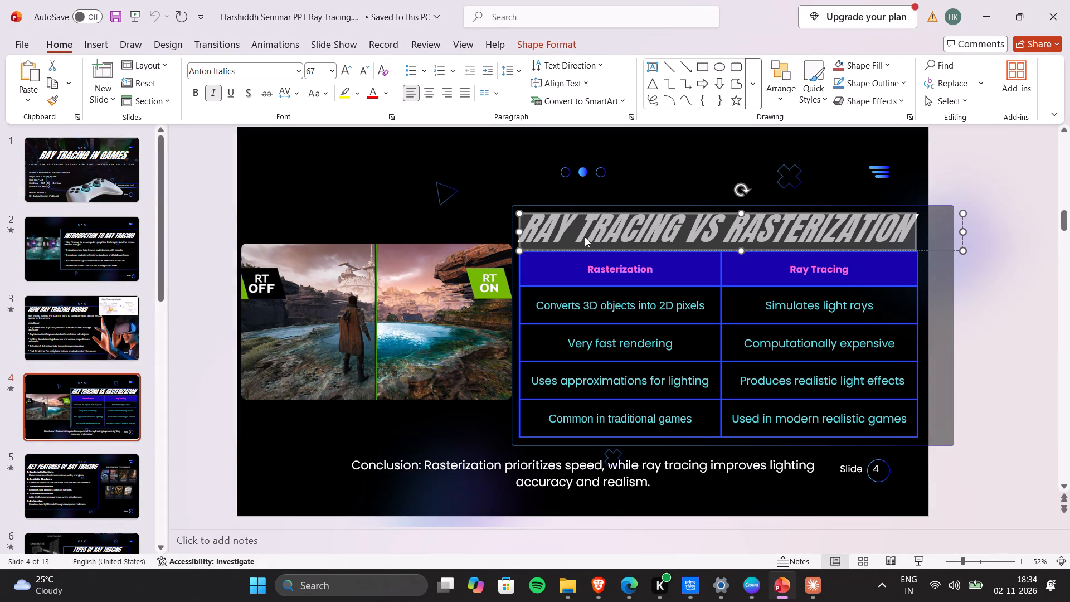
{"action": "key", "text": "alt+Tab"}
{"action": "key", "text": "alt+Tab"}
{"action": "key", "text": "alt+Tab"}
{"action": "left_click", "coordinate": [748, 223]}
{"action": "double_click", "coordinate": [708, 235]}
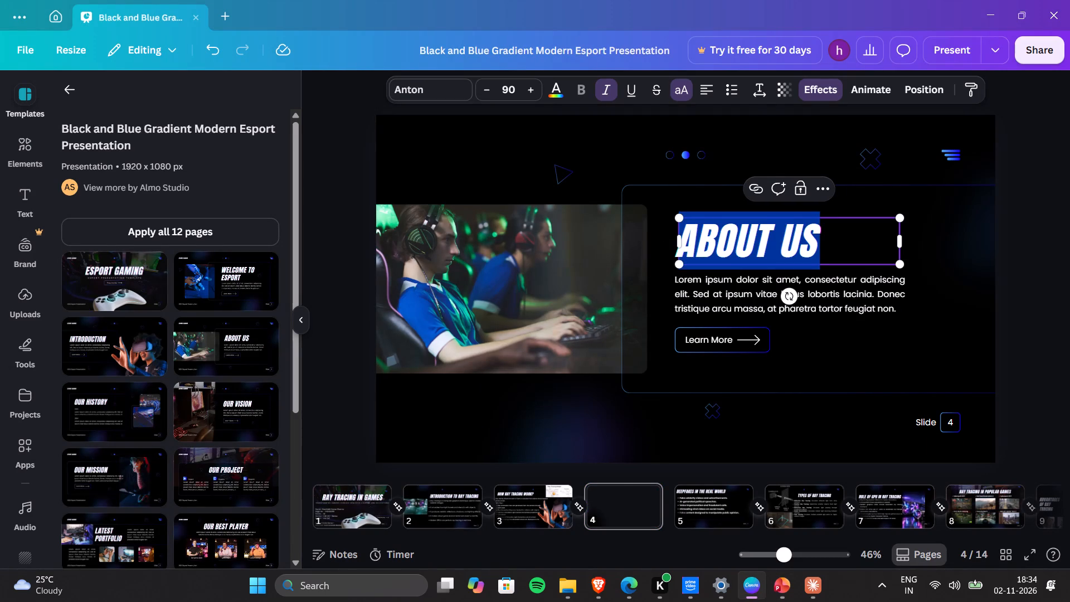
{"action": "key", "text": "ctrl+v"}
{"action": "left_click", "coordinate": [580, 244]}
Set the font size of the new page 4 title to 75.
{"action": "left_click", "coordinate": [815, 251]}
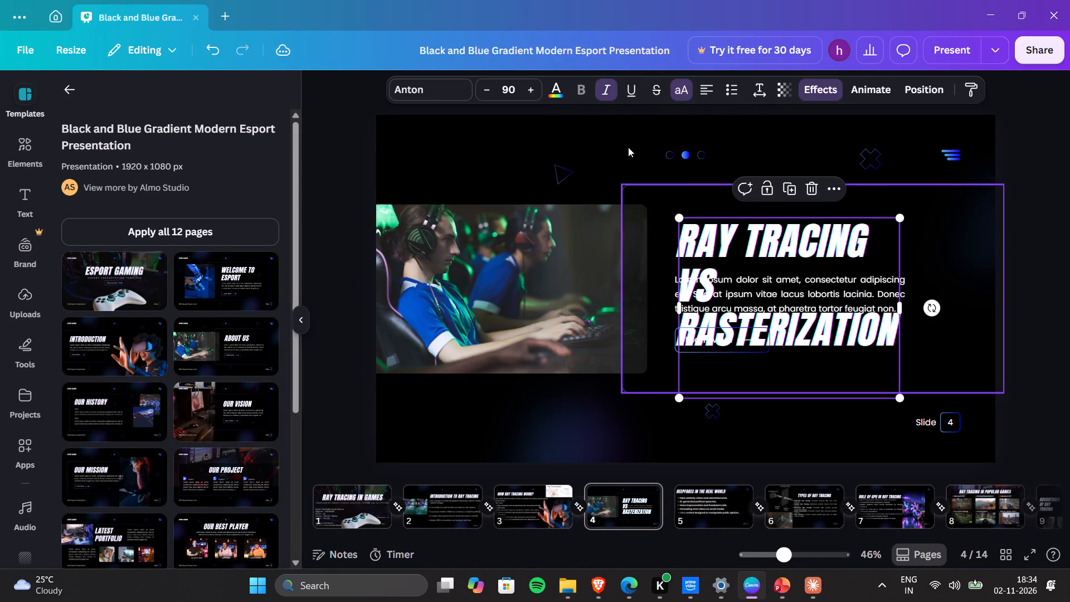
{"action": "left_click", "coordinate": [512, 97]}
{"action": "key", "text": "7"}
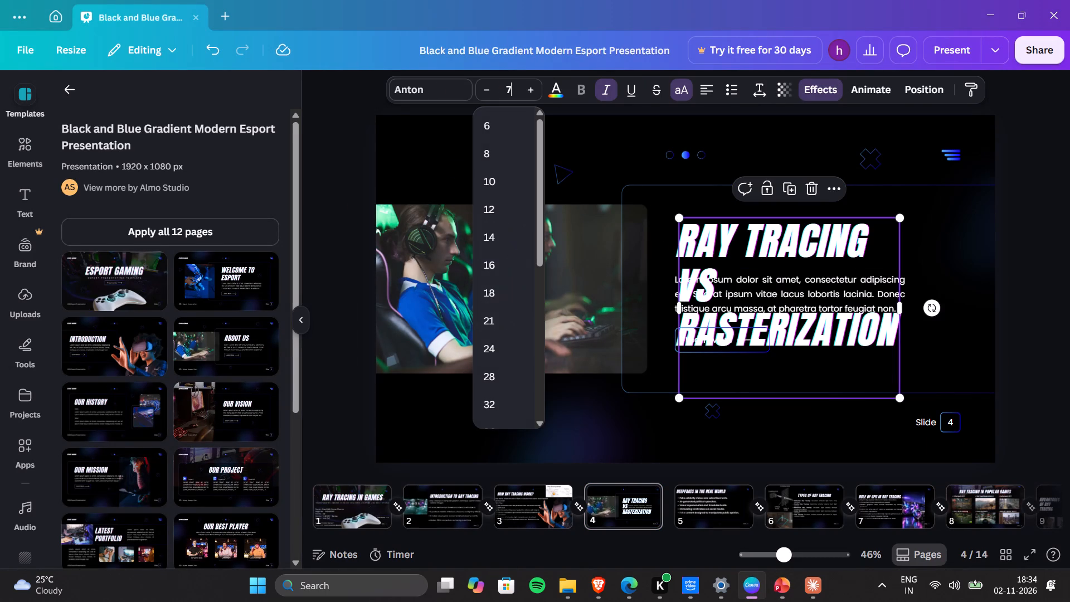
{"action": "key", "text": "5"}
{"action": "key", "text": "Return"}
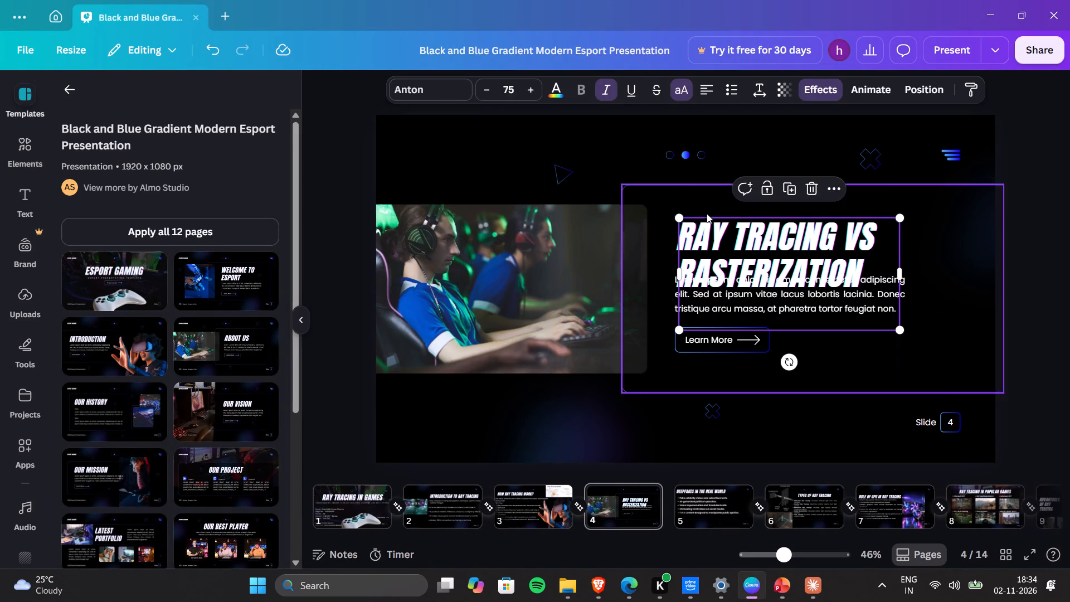
Widen the title's text box so the heading fits on one line, and move it up inside the content frame.
{"action": "left_click_drag", "start_coordinate": [904, 279], "coordinate": [994, 275], "text": "alt"}
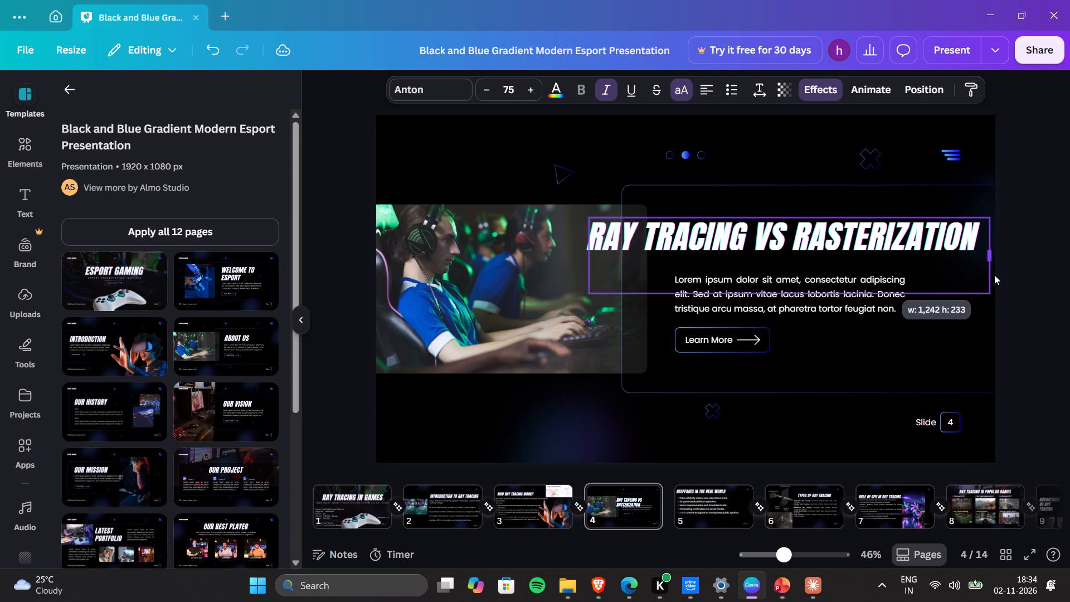
{"action": "left_click_drag", "start_coordinate": [994, 275], "coordinate": [998, 275], "text": "alt"}
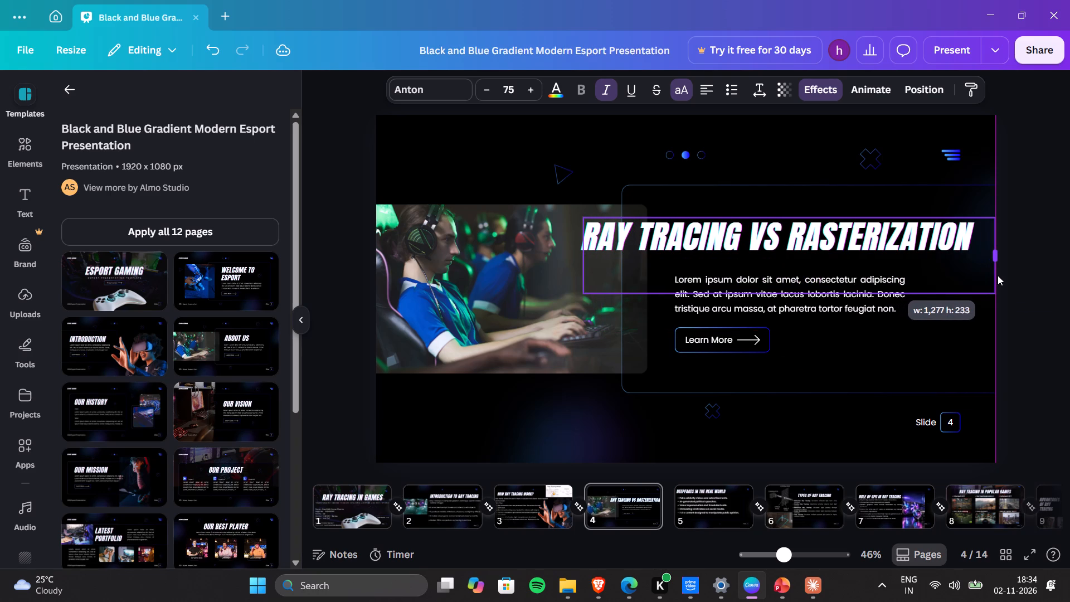
{"action": "left_click_drag", "start_coordinate": [998, 275], "coordinate": [990, 274], "text": "alt"}
{"action": "left_click_drag", "start_coordinate": [753, 241], "coordinate": [753, 222], "text": "shift"}
{"action": "left_click", "coordinate": [653, 316]}
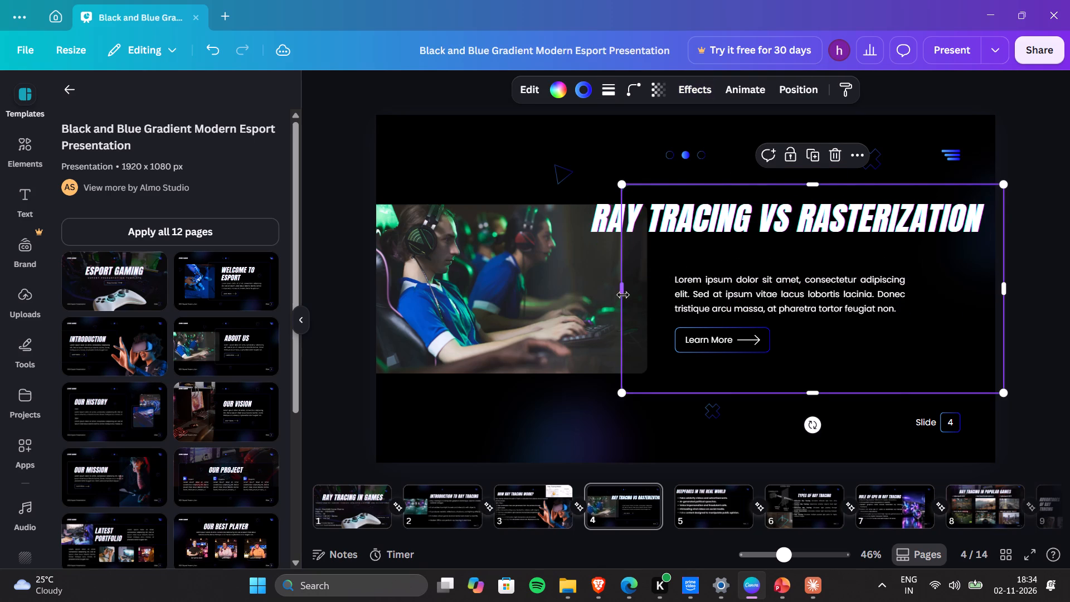
Compare the title with the one on PowerPoint slide 4, and delete the empty trailing line from the Canva title.
{"action": "left_click", "coordinate": [667, 223]}
{"action": "key", "text": "alt+Tab"}
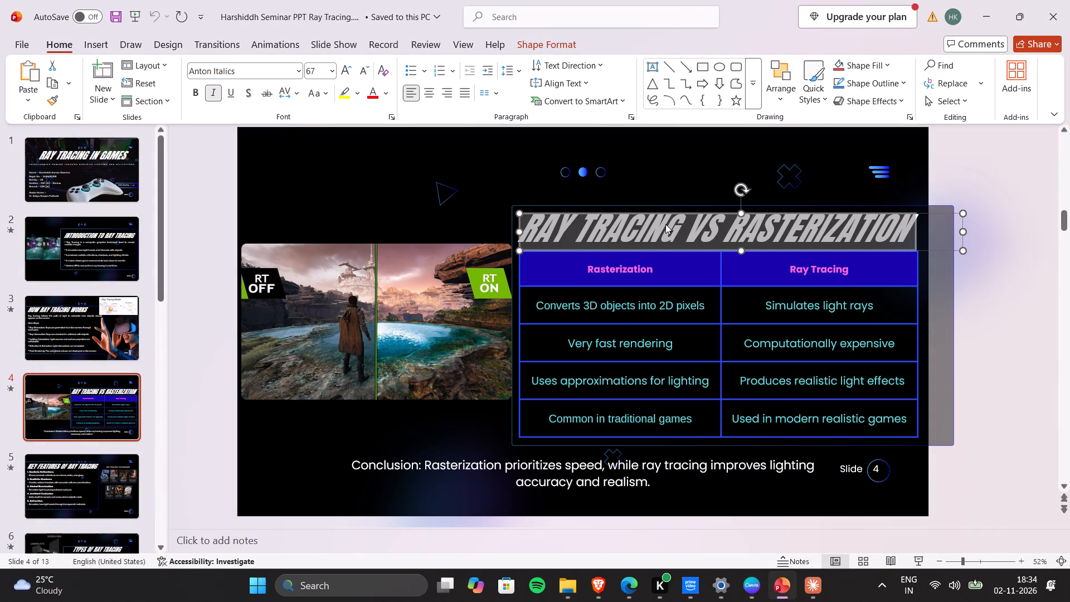
{"action": "key", "text": "alt+Tab"}
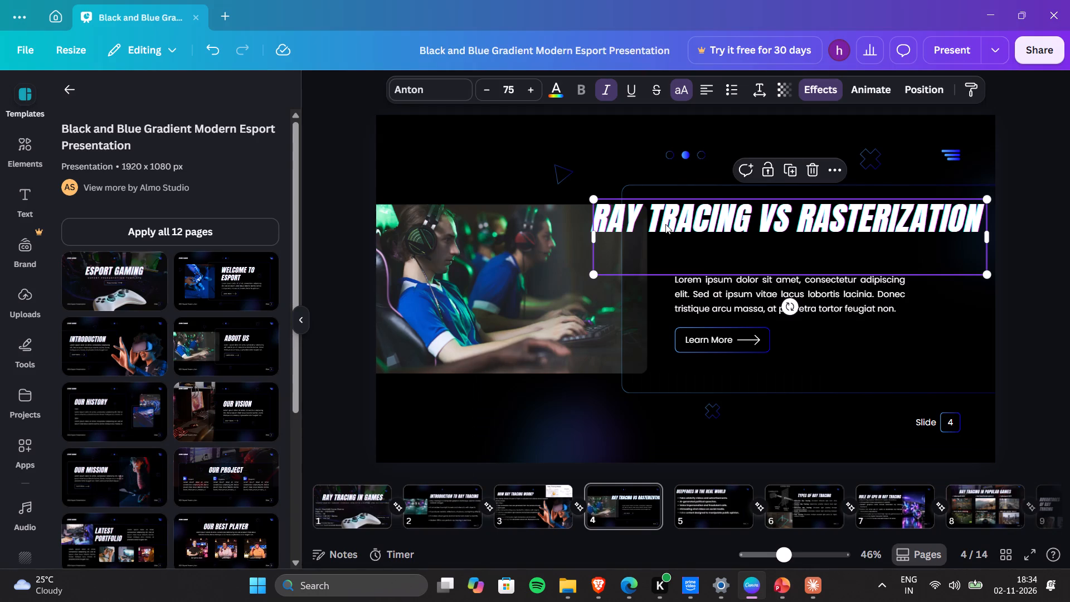
{"action": "key", "text": "alt+Tab"}
{"action": "left_click", "coordinate": [573, 227]}
{"action": "left_click", "coordinate": [615, 236]}
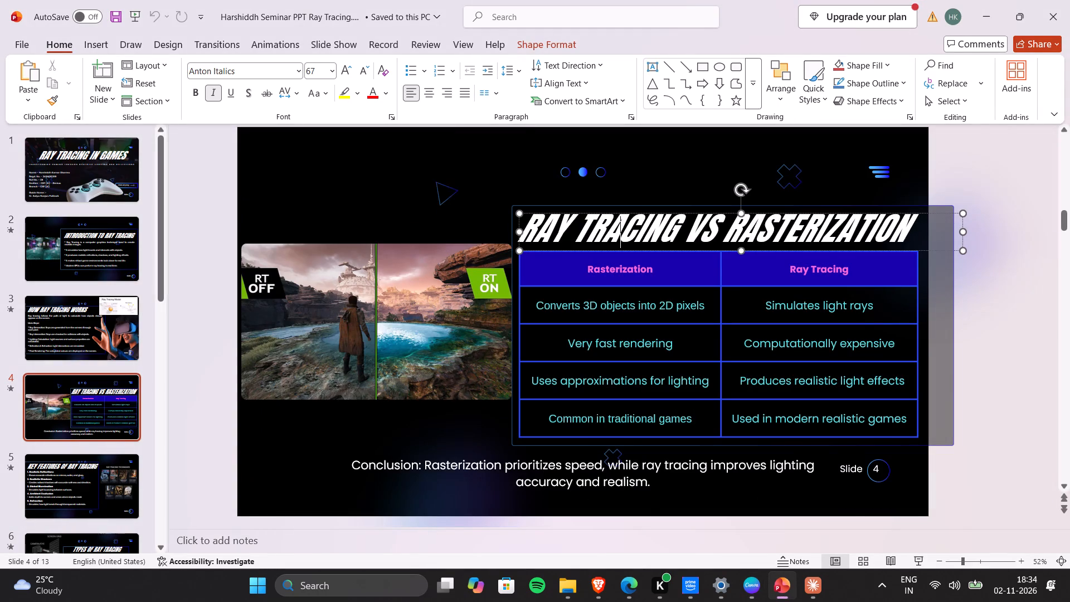
{"action": "key", "text": "alt+Tab"}
{"action": "left_click", "coordinate": [665, 230]}
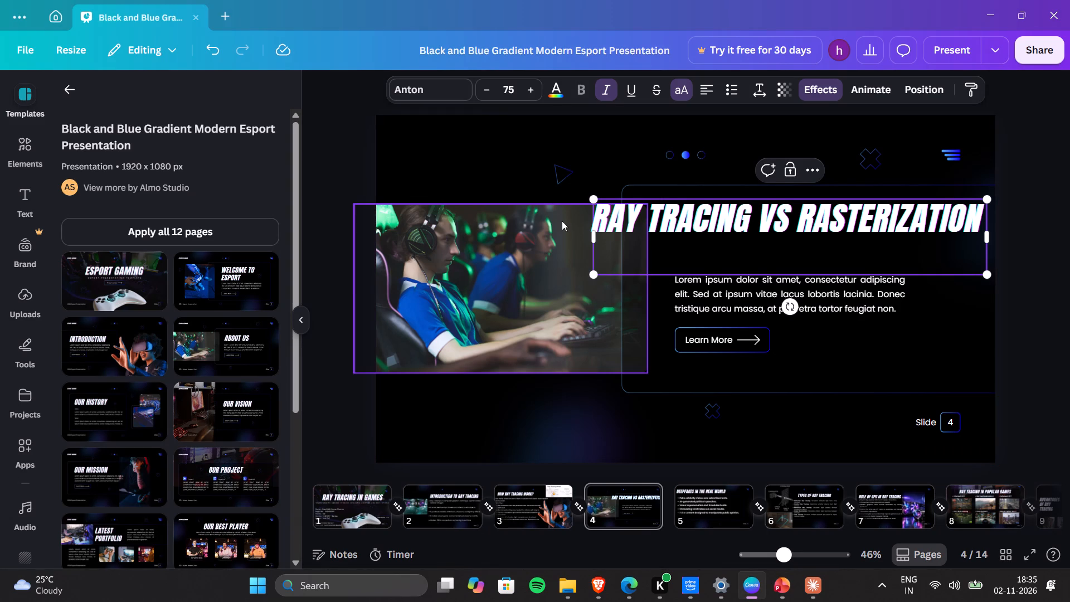
{"action": "left_click", "coordinate": [524, 307]}
{"action": "left_click", "coordinate": [779, 213]}
{"action": "left_click", "coordinate": [786, 235]}
{"action": "left_click", "coordinate": [784, 252]}
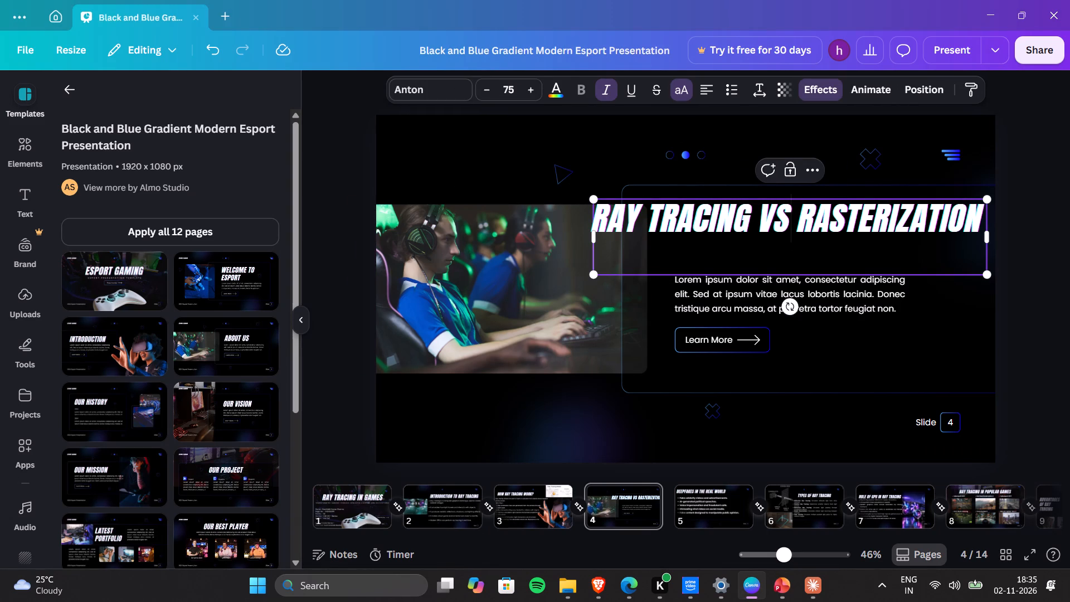
{"action": "key", "text": "BackSpace"}
Set the whole title's font size to 67, matching the PowerPoint title.
{"action": "key", "text": "ctrl+a"}
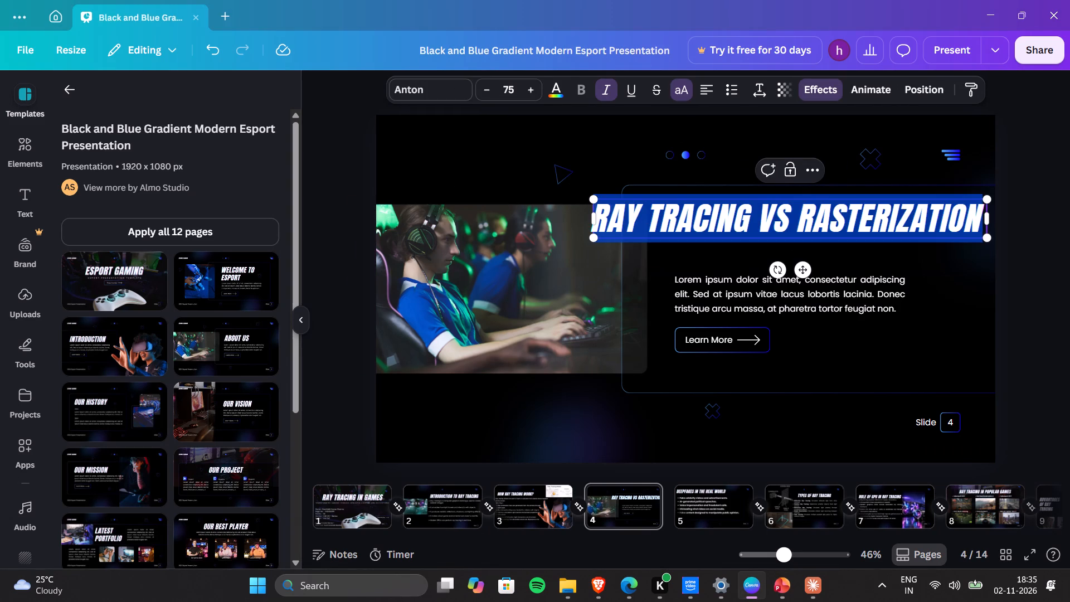
{"action": "left_click", "coordinate": [500, 91]}
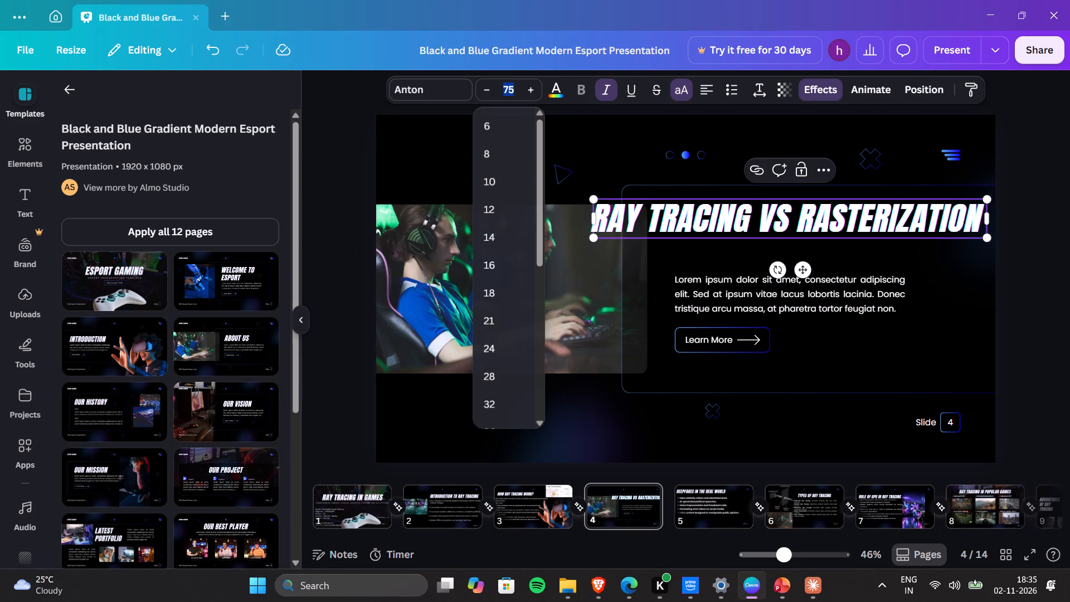
{"action": "type", "text": "67"}
{"action": "key", "text": "Return"}
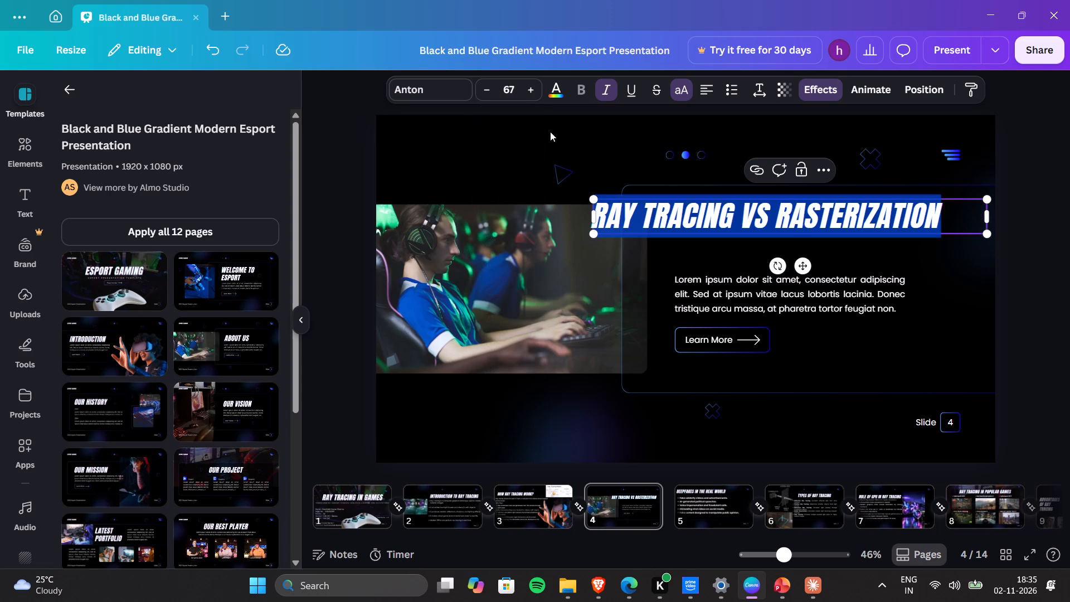
Move the title off the photo so that it starts just inside the content frame's upper-left corner.
{"action": "left_click", "coordinate": [808, 244]}
{"action": "left_click_drag", "start_coordinate": [790, 226], "coordinate": [806, 222]}
{"action": "key", "text": "ctrl+z"}
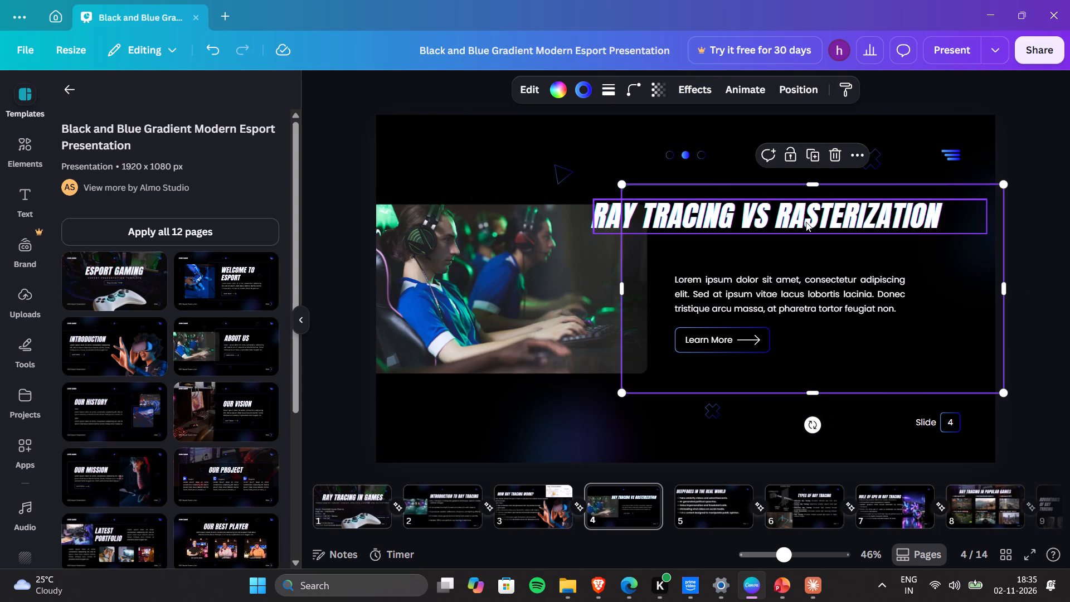
{"action": "left_click", "coordinate": [775, 231]}
{"action": "left_click", "coordinate": [767, 217]}
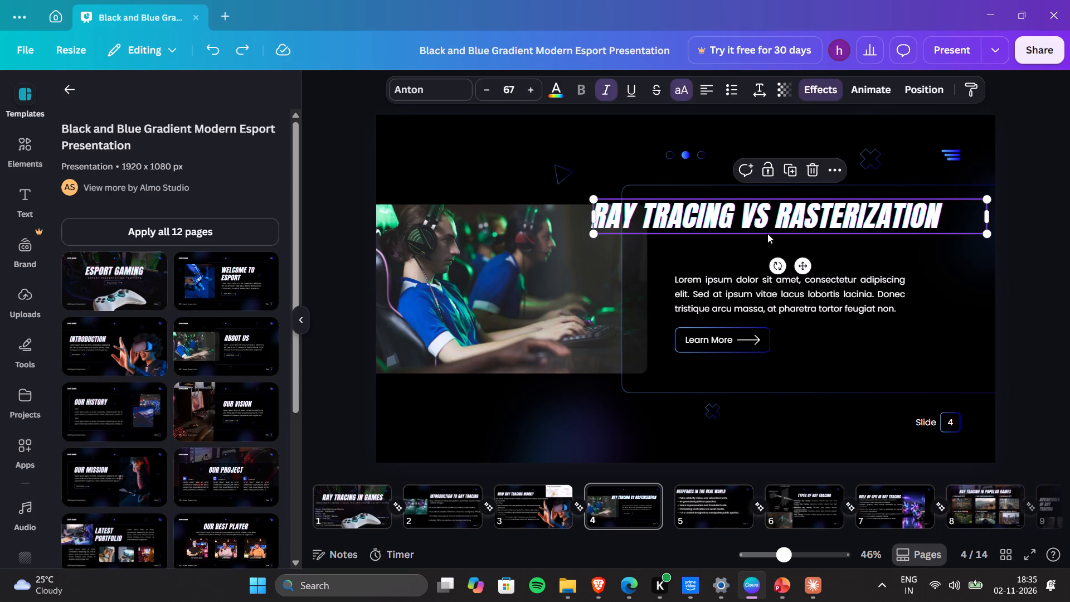
{"action": "left_click_drag", "start_coordinate": [767, 220], "coordinate": [801, 217]}
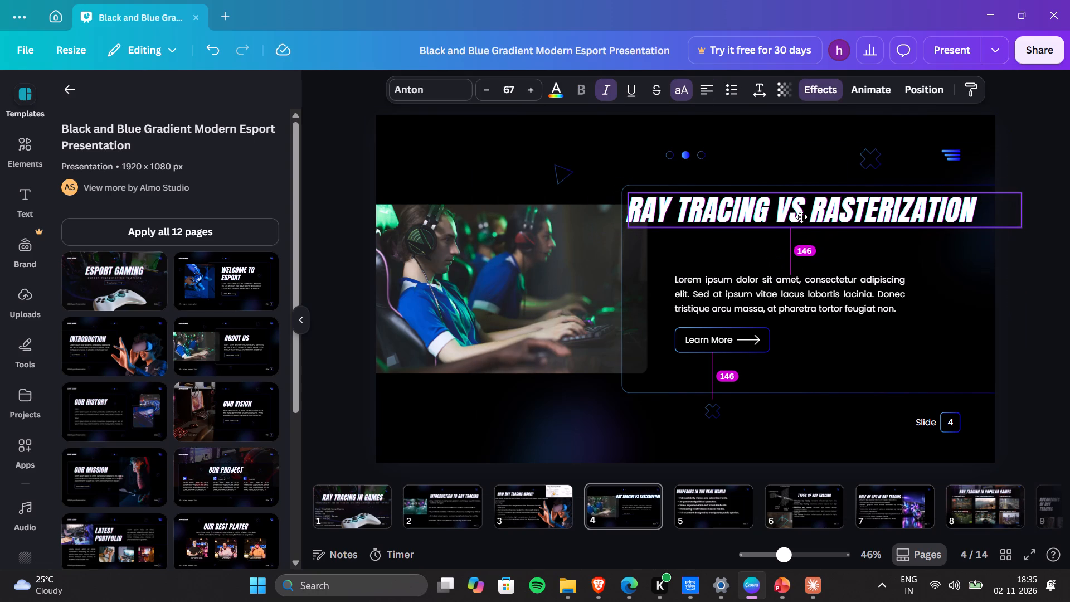
{"action": "left_click_drag", "start_coordinate": [801, 217], "coordinate": [801, 216]}
Delete the placeholder paragraph together with the "Learn More" label, its arrow and its outline.
{"action": "left_click", "coordinate": [729, 309]}
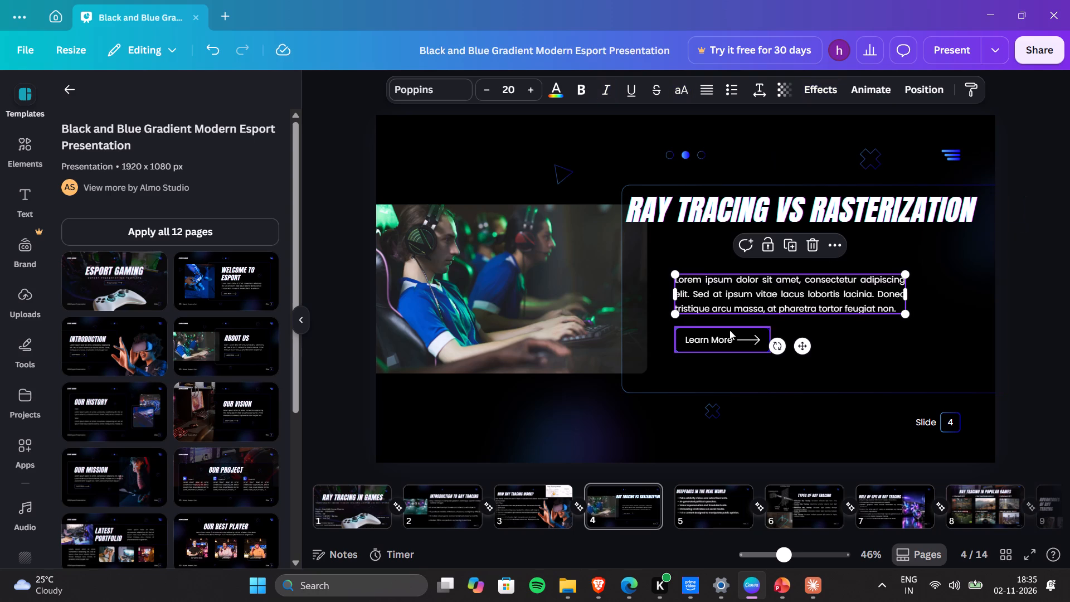
{"action": "left_click", "coordinate": [726, 343], "text": "shift"}
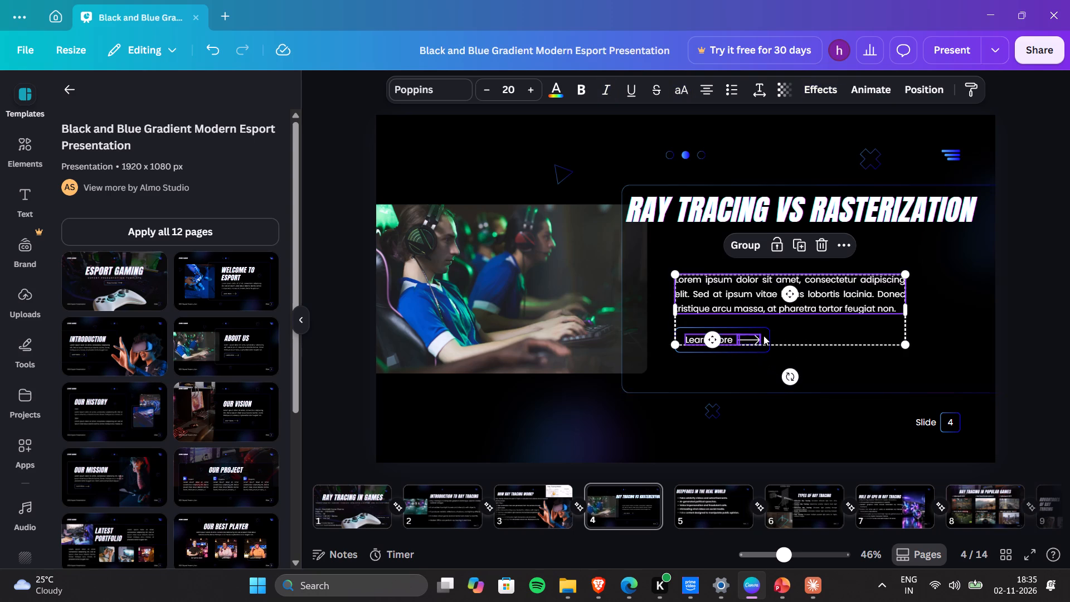
{"action": "left_click", "coordinate": [775, 322]}
{"action": "left_click", "coordinate": [738, 300]}
{"action": "left_click", "coordinate": [716, 339], "text": "shift"}
{"action": "left_click", "coordinate": [751, 330], "text": "shift"}
{"action": "left_click", "coordinate": [751, 339], "text": "shift"}
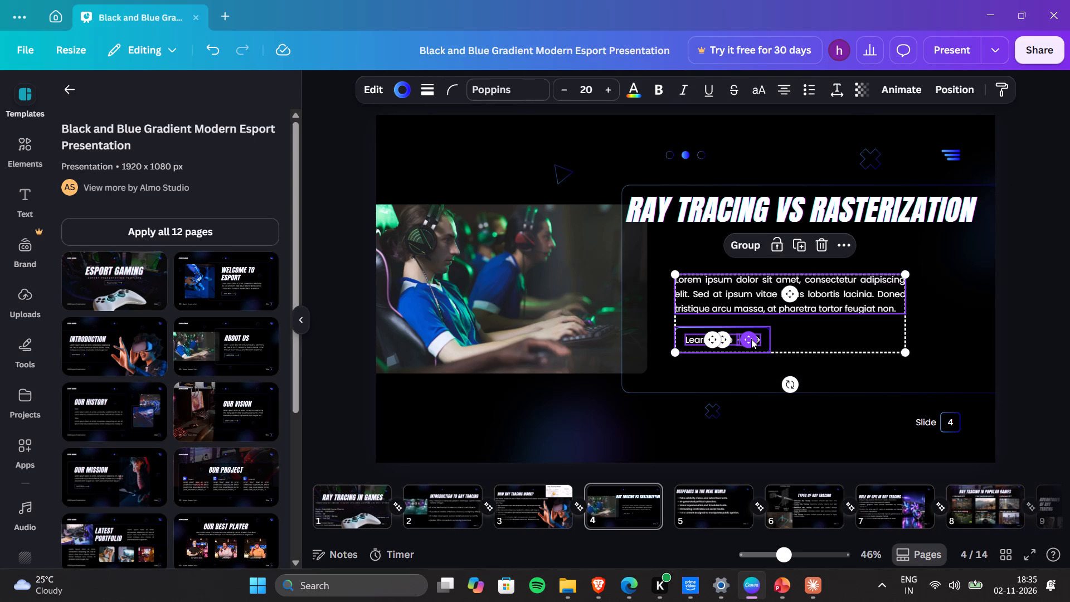
{"action": "key", "text": "Delete"}
Search the elements for "Table" and insert the grey three-column, four-row table with separated cells on page 4.
{"action": "key", "text": "alt+Tab"}
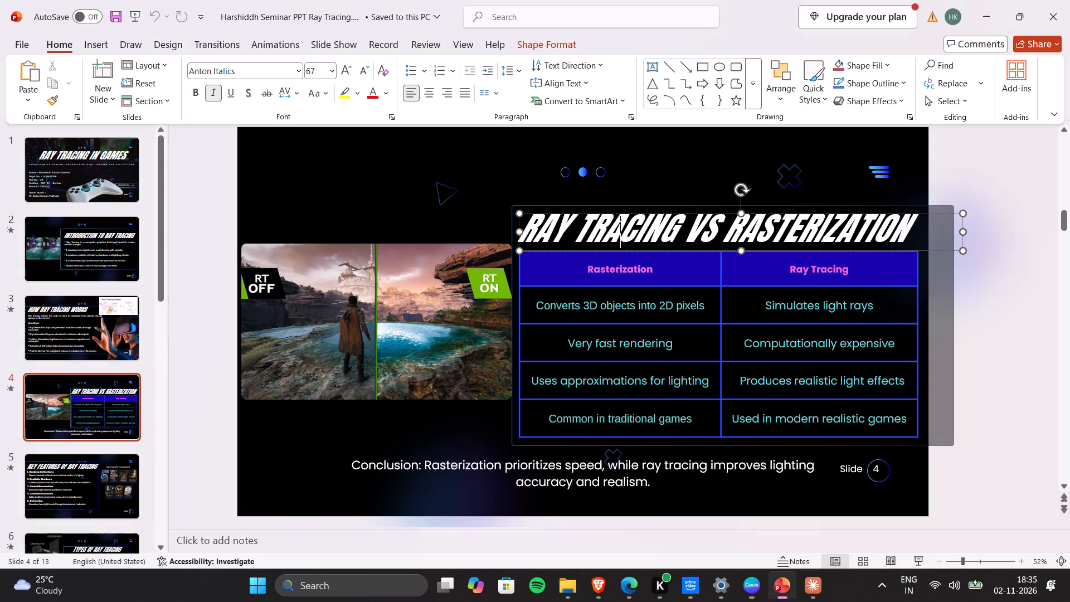
{"action": "key", "text": "alt+Tab"}
{"action": "left_click", "coordinate": [31, 156]}
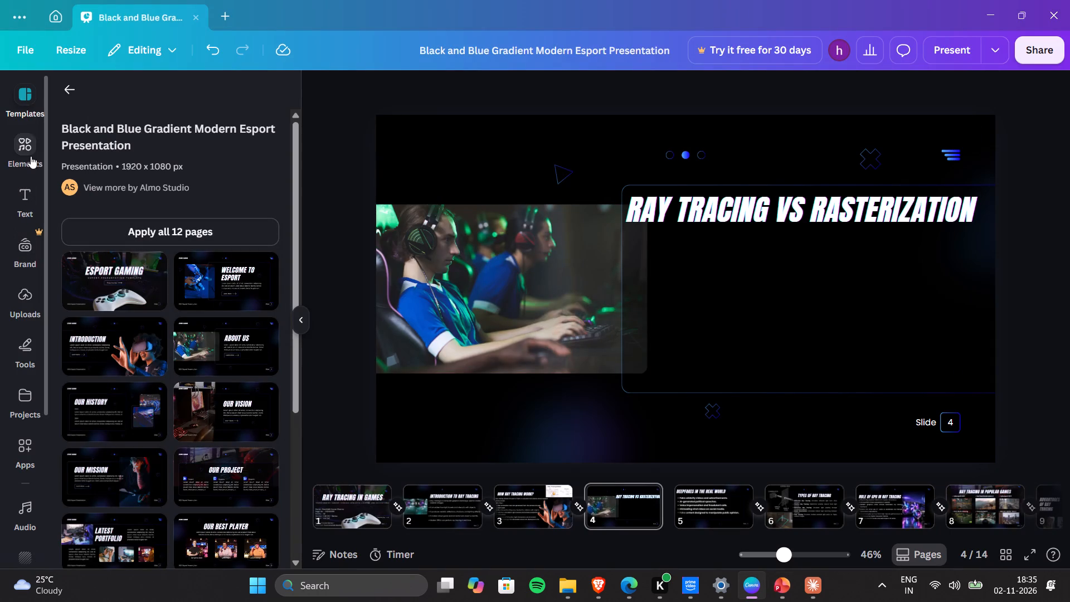
{"action": "left_click", "coordinate": [186, 84]}
{"action": "left_click", "coordinate": [182, 94]}
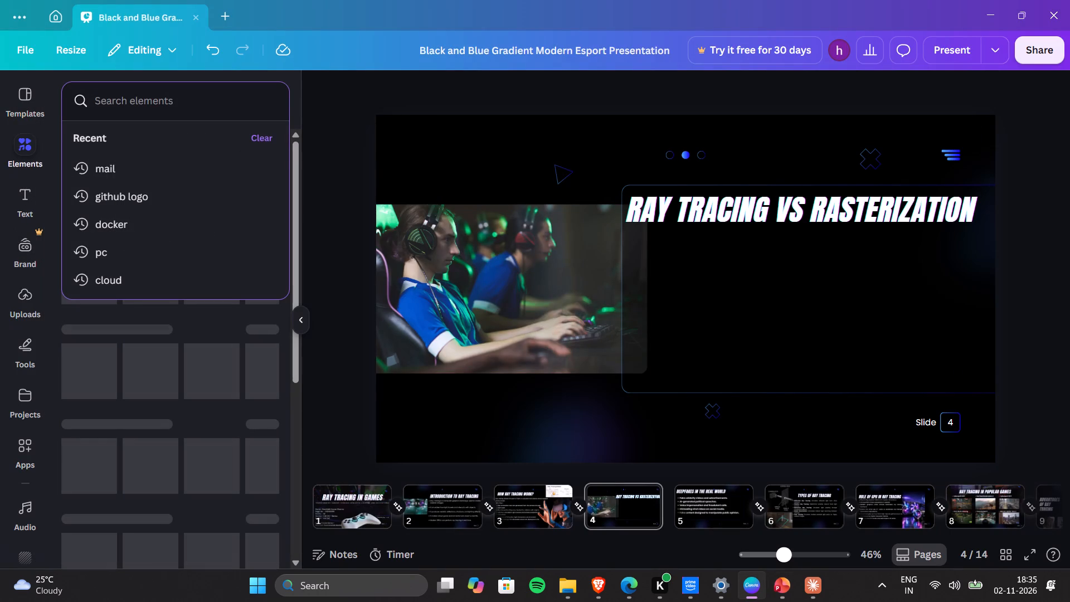
{"action": "type", "text": "Table"}
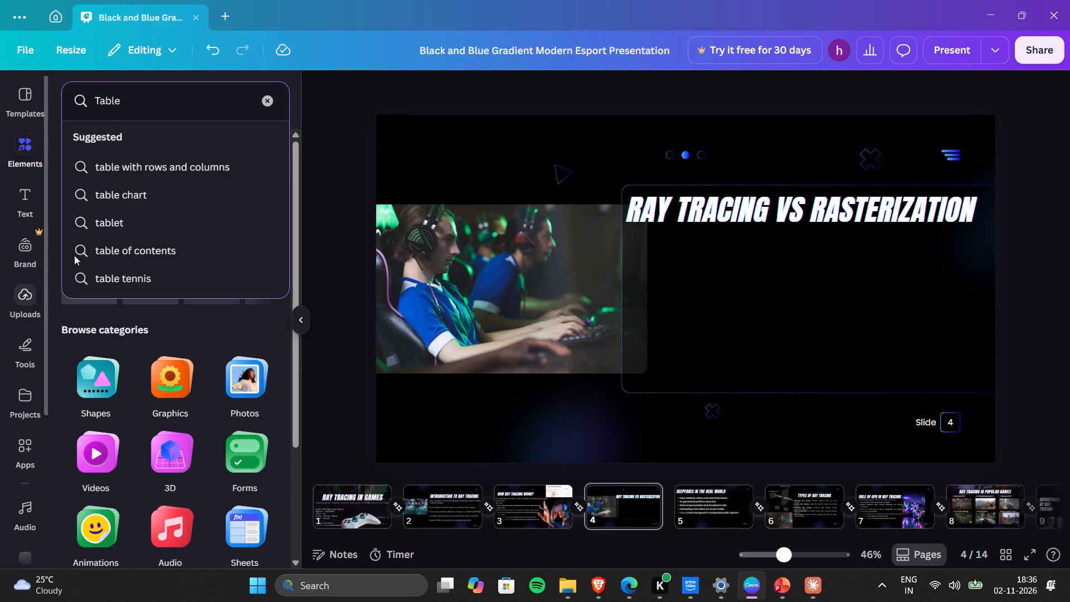
{"action": "key", "text": "Return"}
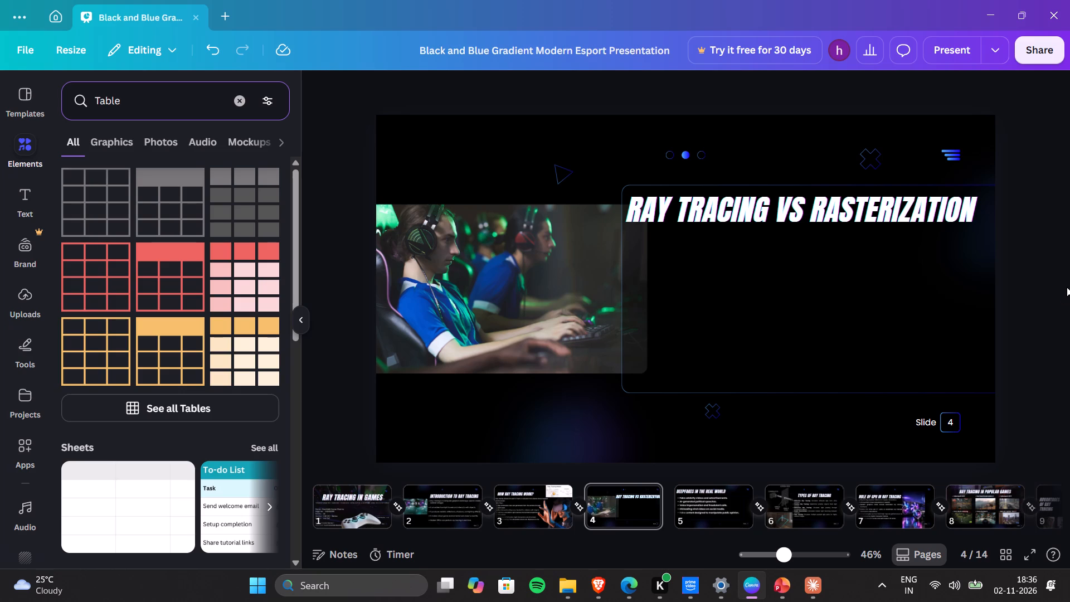
{"action": "key", "text": "alt+Tab"}
{"action": "key", "text": "alt+Tab"}
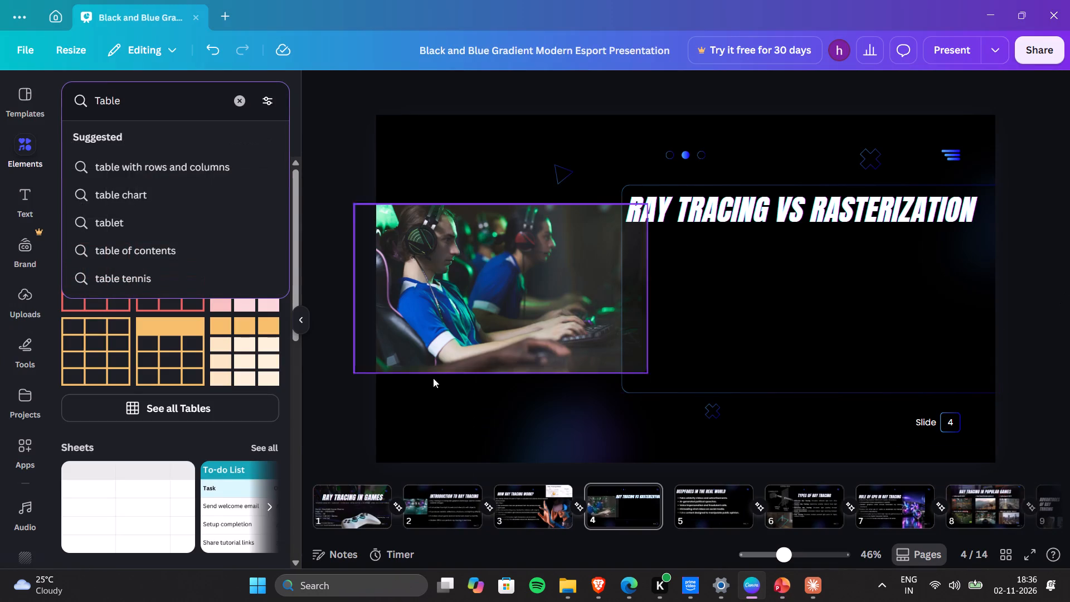
{"action": "left_click", "coordinate": [196, 428]}
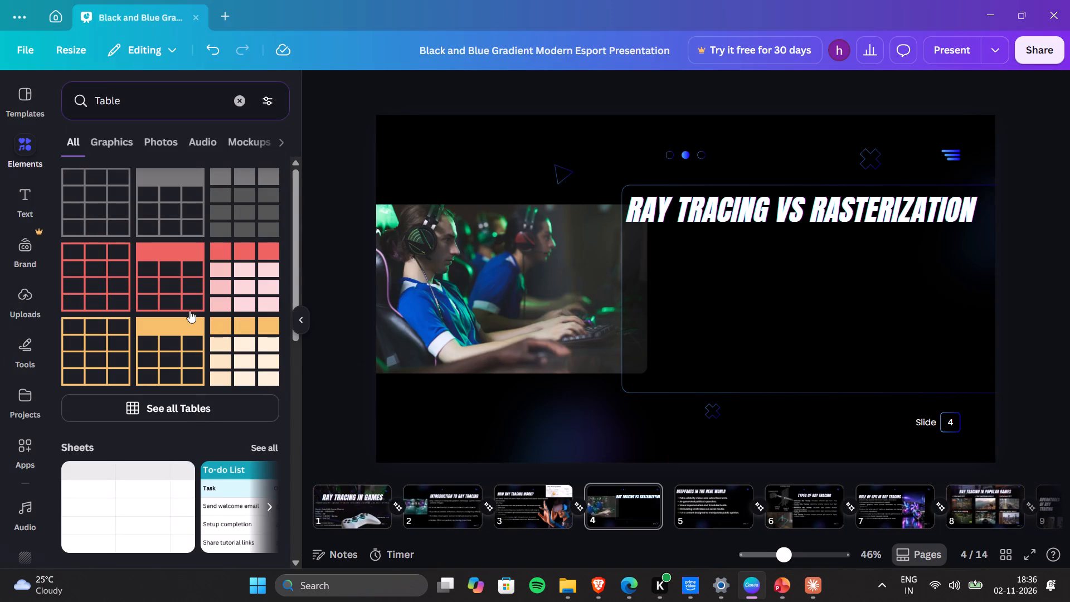
{"action": "left_click", "coordinate": [251, 196]}
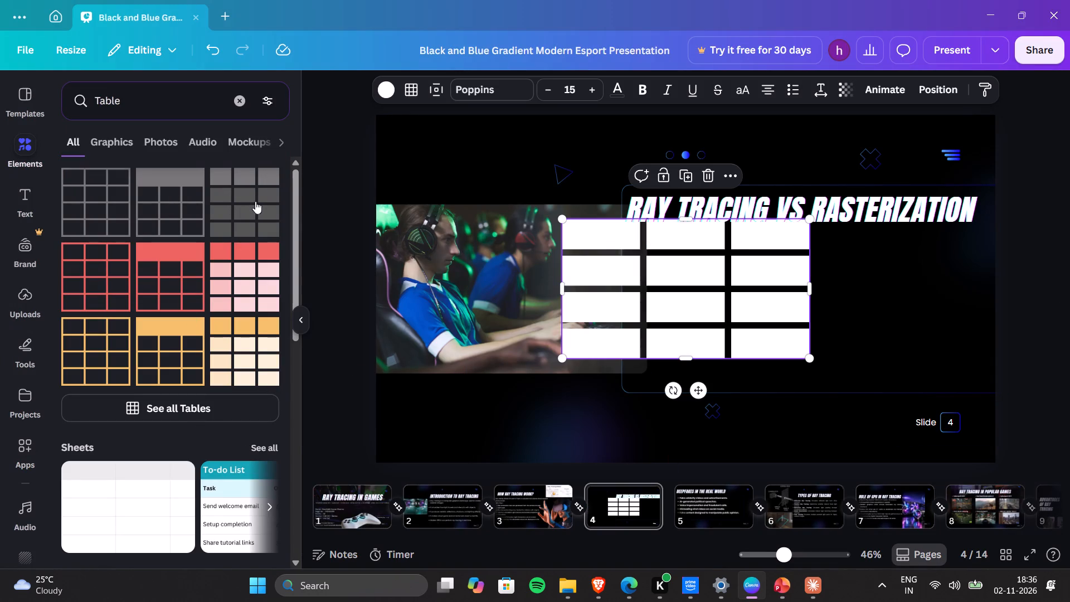
Move the table off the photo to sit directly beneath the title, lined up with the title's left edge.
{"action": "left_click", "coordinate": [887, 339]}
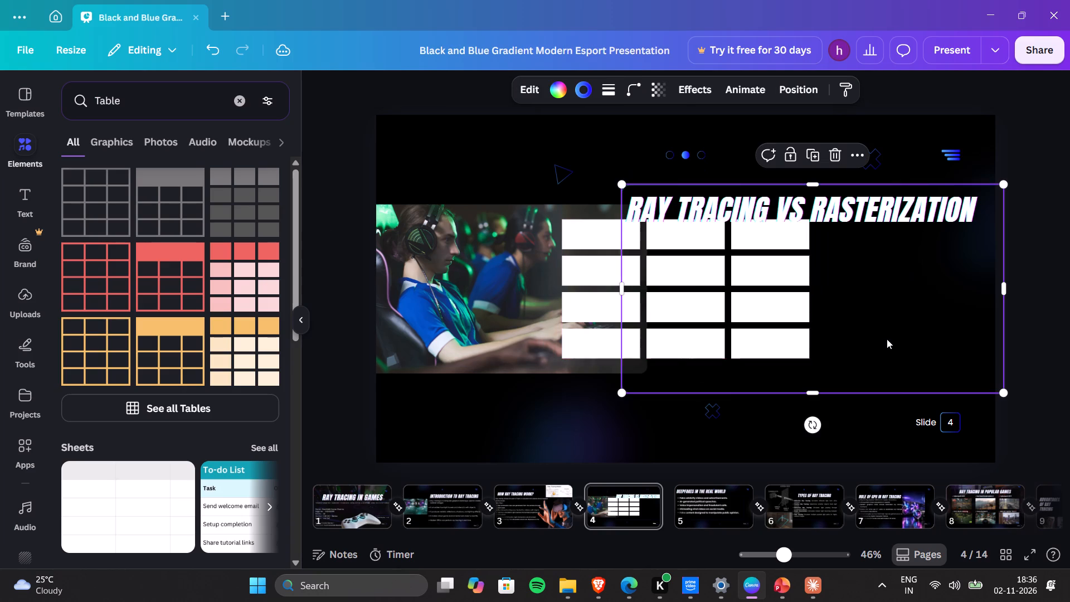
{"action": "left_click", "coordinate": [619, 299]}
{"action": "left_click", "coordinate": [590, 275]}
{"action": "left_click_drag", "start_coordinate": [624, 277], "coordinate": [705, 317]}
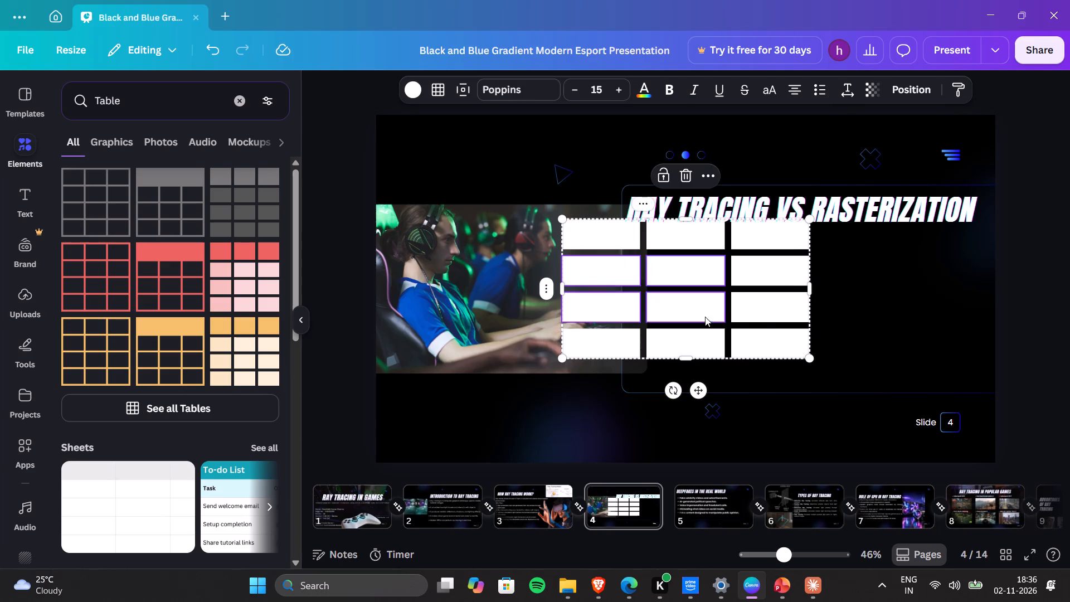
{"action": "left_click_drag", "start_coordinate": [705, 317], "coordinate": [756, 320]}
{"action": "left_click", "coordinate": [925, 307]}
{"action": "left_click", "coordinate": [738, 280]}
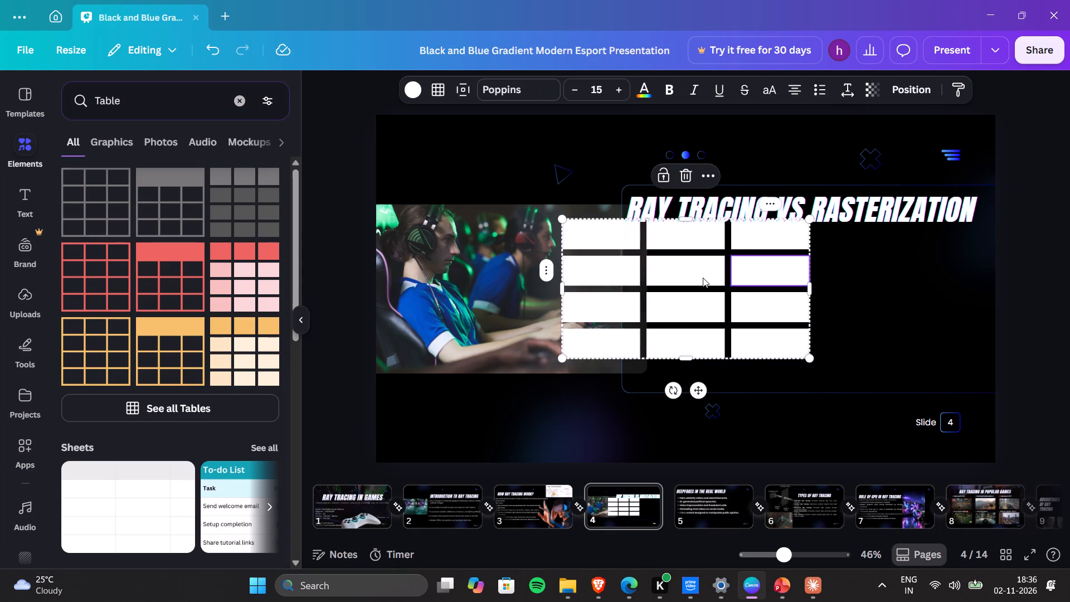
{"action": "left_click_drag", "start_coordinate": [702, 277], "coordinate": [771, 291]}
Widen the table almost to the content frame's right edge and adjust its height to fit inside the frame.
{"action": "left_click_drag", "start_coordinate": [877, 305], "coordinate": [977, 299]}
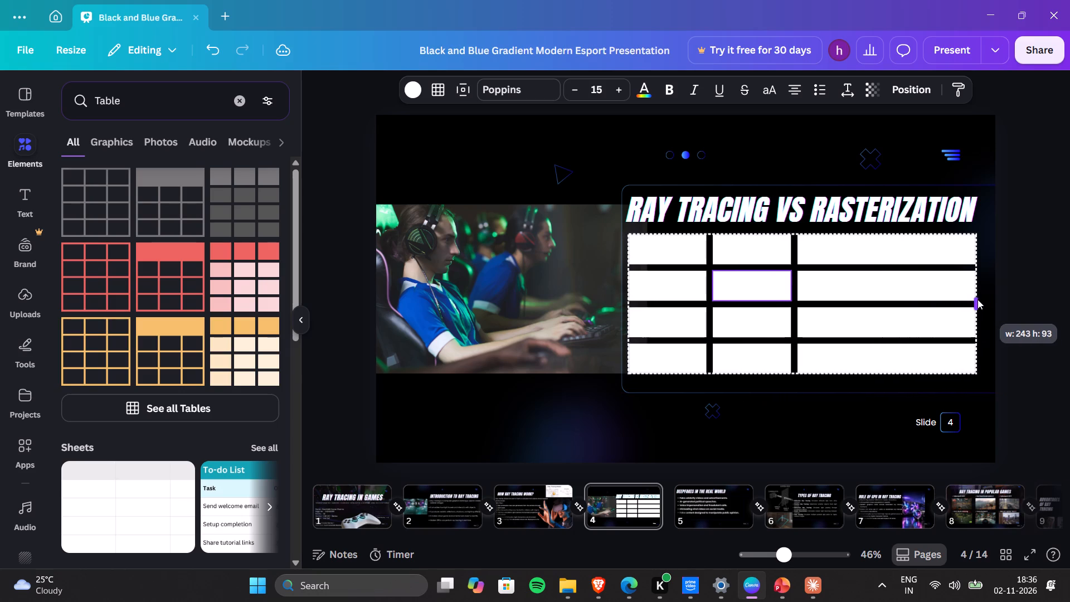
{"action": "left_click_drag", "start_coordinate": [977, 299], "coordinate": [990, 299]}
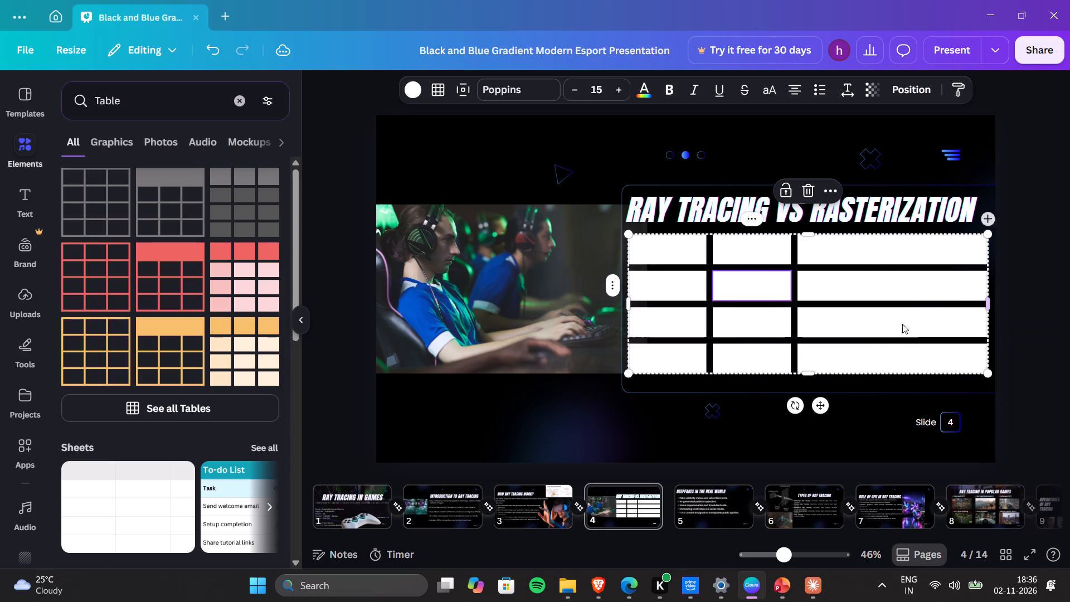
{"action": "left_click_drag", "start_coordinate": [809, 372], "coordinate": [808, 378]}
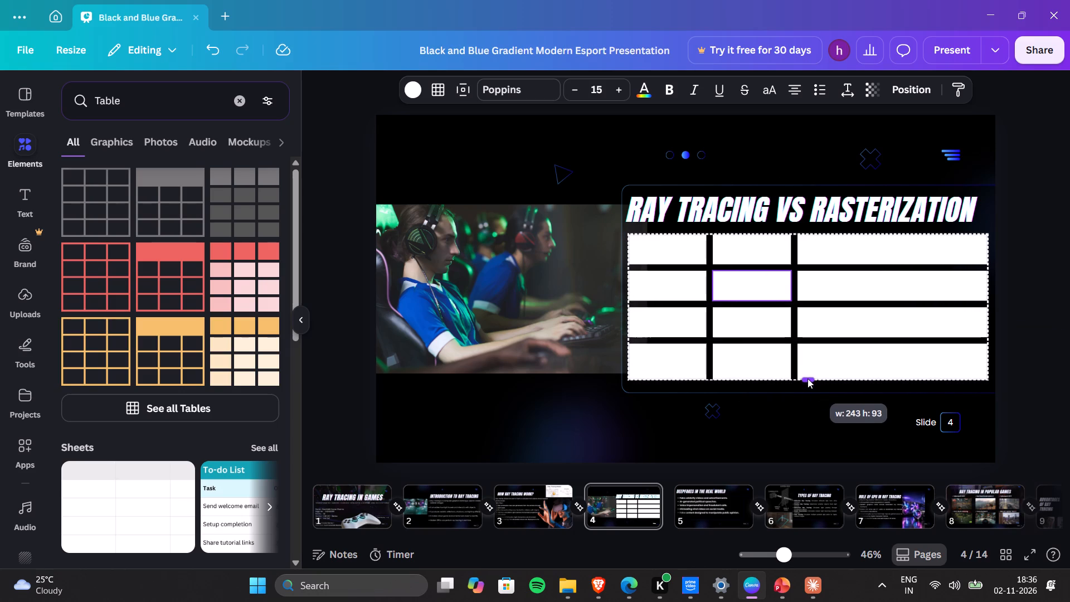
{"action": "left_click_drag", "start_coordinate": [808, 378], "coordinate": [801, 362]}
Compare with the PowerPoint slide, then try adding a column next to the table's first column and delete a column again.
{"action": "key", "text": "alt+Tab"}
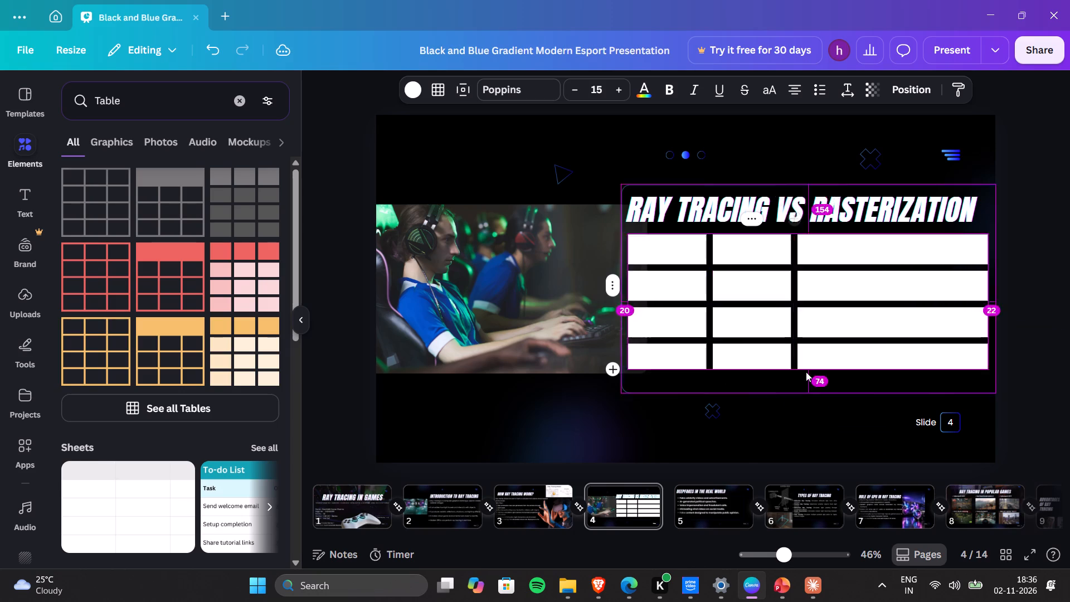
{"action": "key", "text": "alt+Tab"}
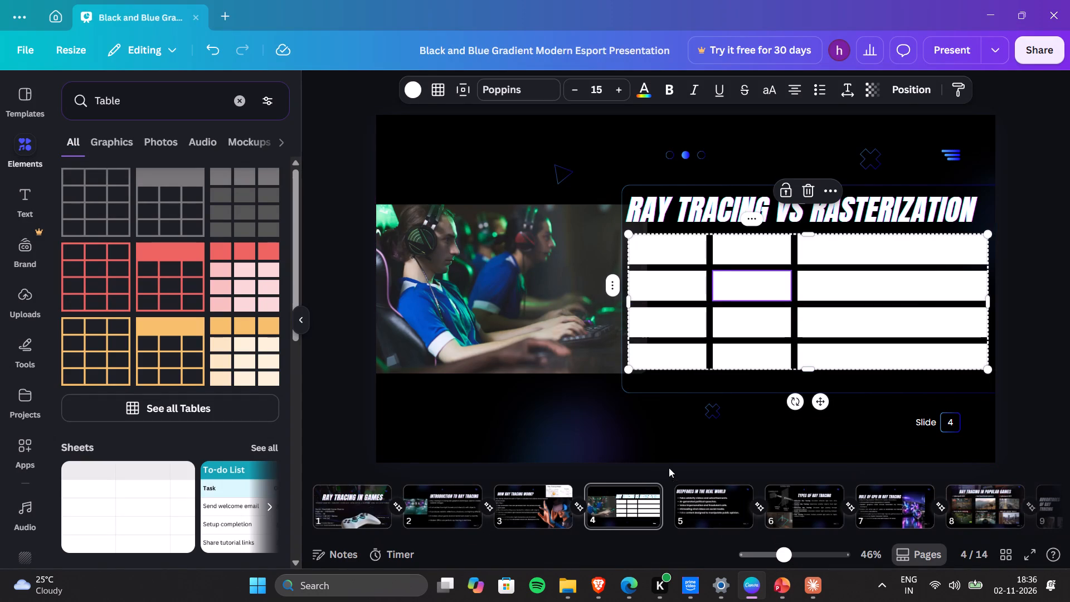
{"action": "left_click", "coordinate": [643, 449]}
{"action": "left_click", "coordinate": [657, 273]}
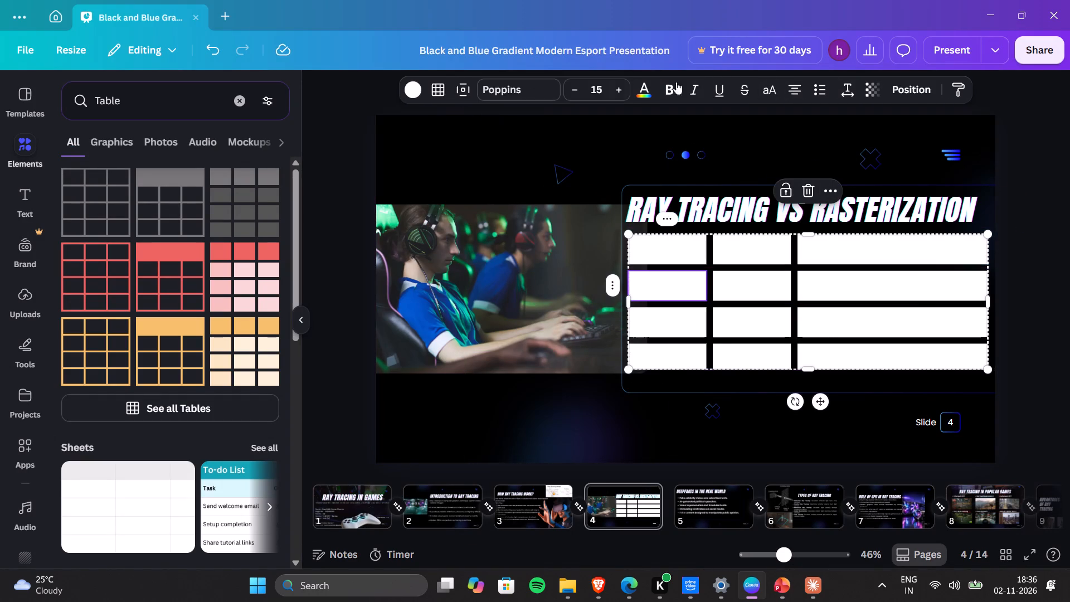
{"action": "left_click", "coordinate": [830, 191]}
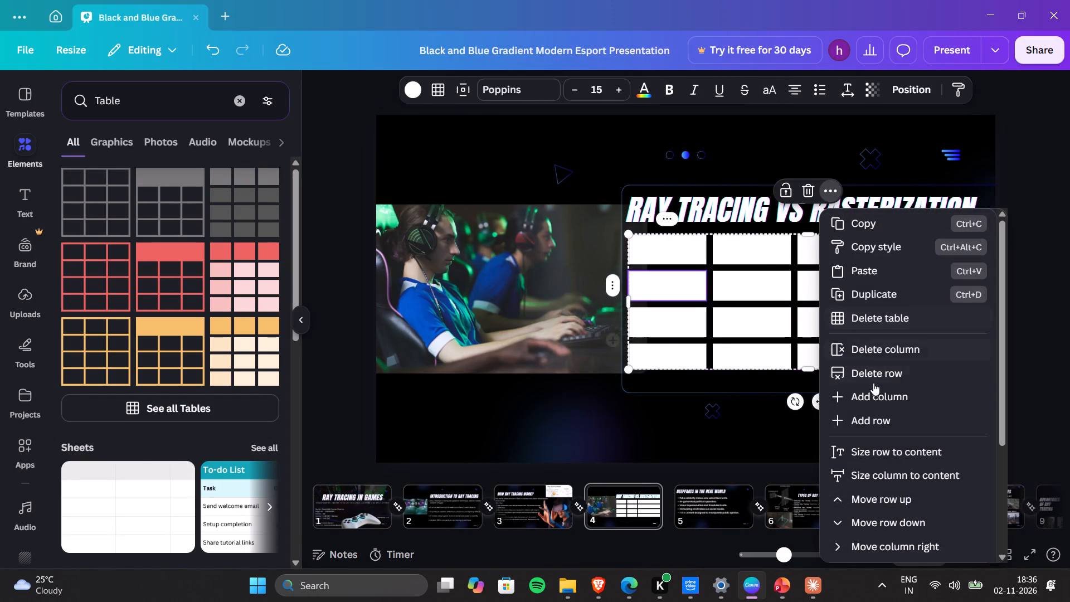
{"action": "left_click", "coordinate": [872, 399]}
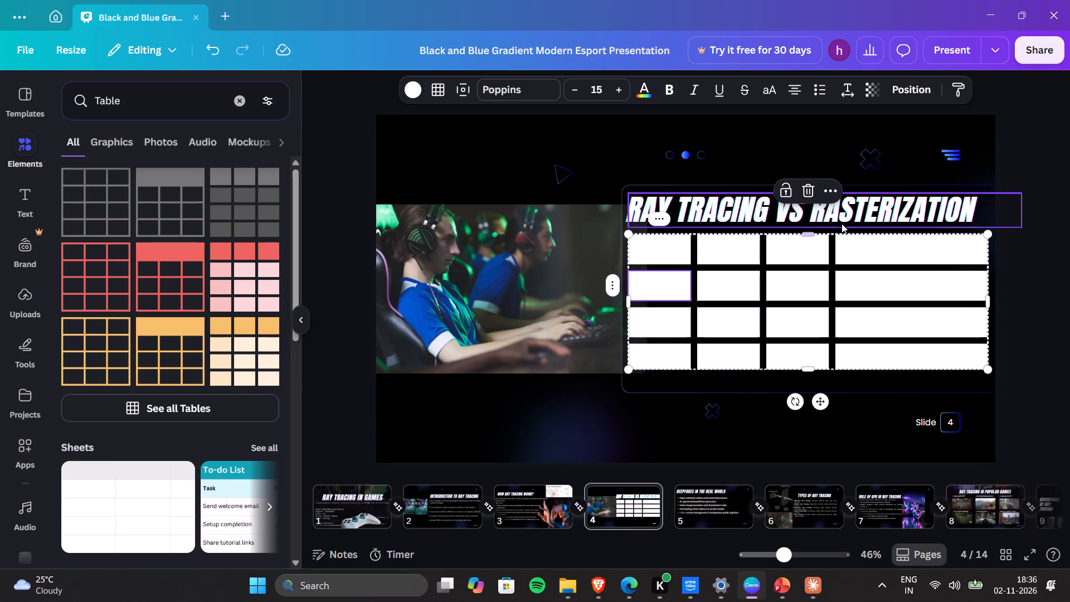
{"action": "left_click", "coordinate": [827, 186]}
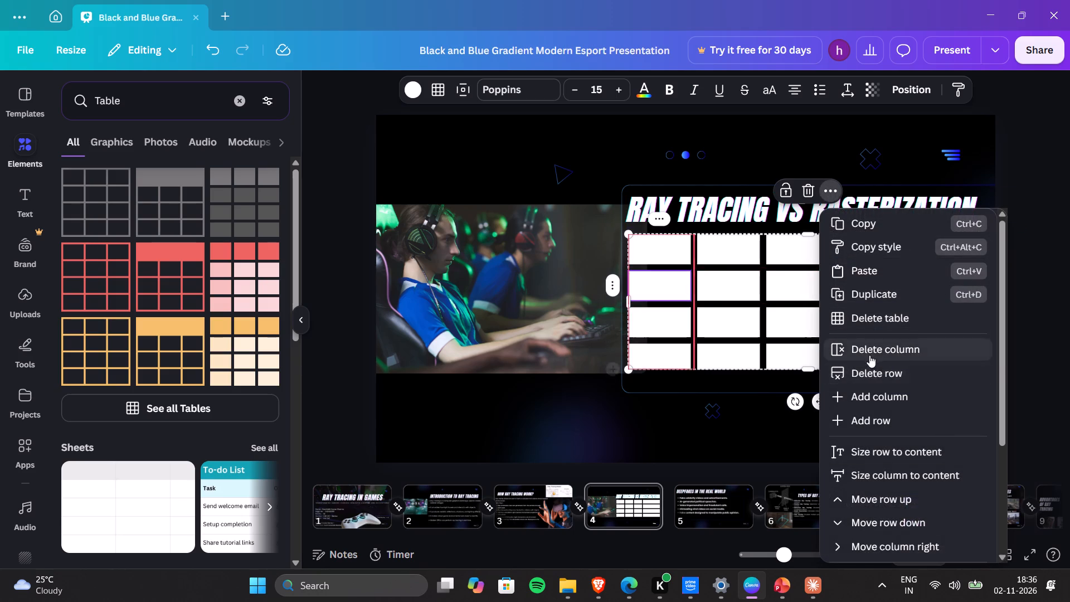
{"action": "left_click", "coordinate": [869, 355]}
Delete the table's wide last column, leaving a two-column table.
{"action": "left_click", "coordinate": [852, 185]}
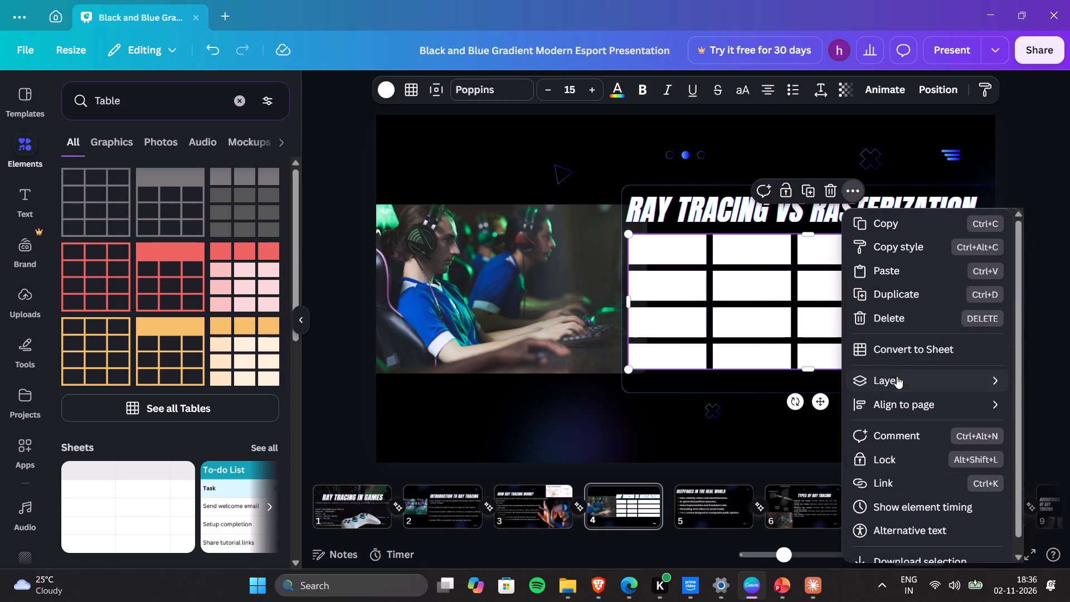
{"action": "left_click", "coordinate": [787, 272]}
{"action": "left_click", "coordinate": [842, 274]}
{"action": "left_click", "coordinate": [849, 290]}
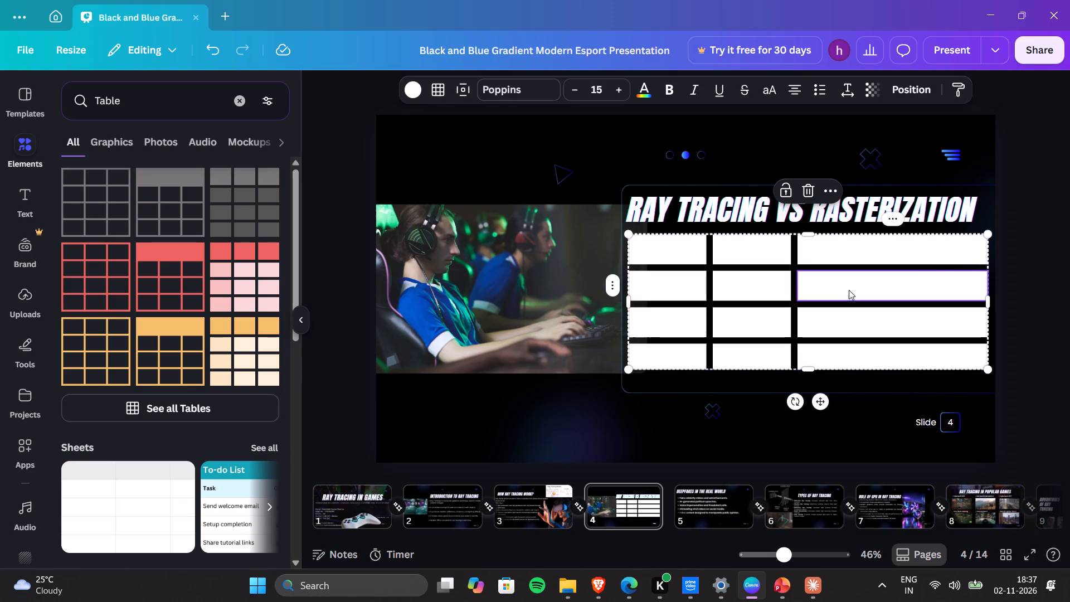
{"action": "left_click", "coordinate": [832, 192]}
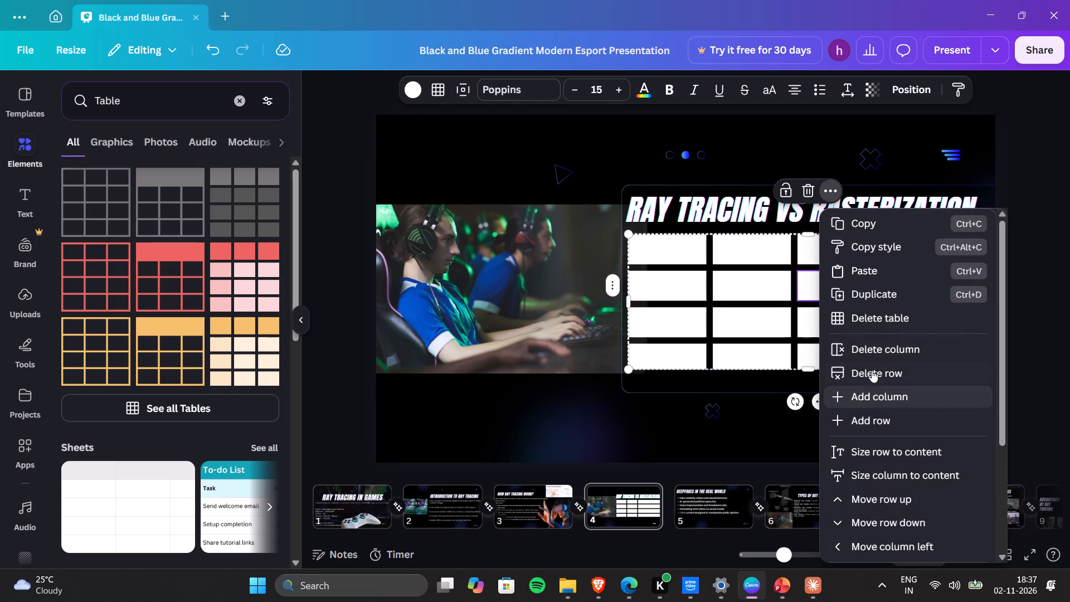
{"action": "left_click", "coordinate": [871, 355]}
Add a row to the table at its third row, making five rows.
{"action": "left_click", "coordinate": [755, 317]}
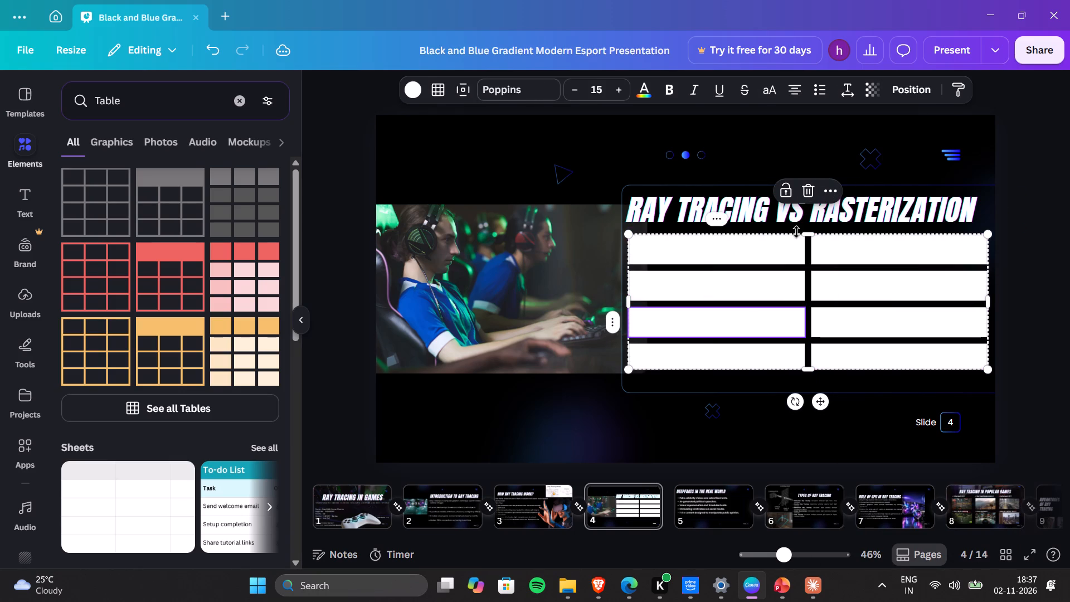
{"action": "left_click", "coordinate": [823, 193]}
{"action": "left_click", "coordinate": [880, 409]}
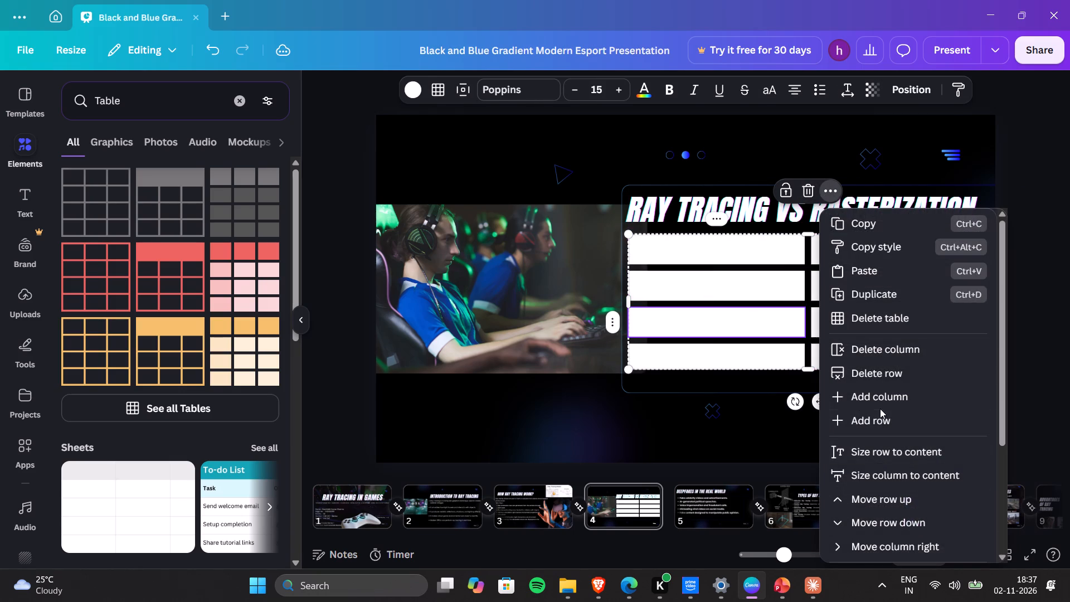
{"action": "left_click", "coordinate": [877, 422]}
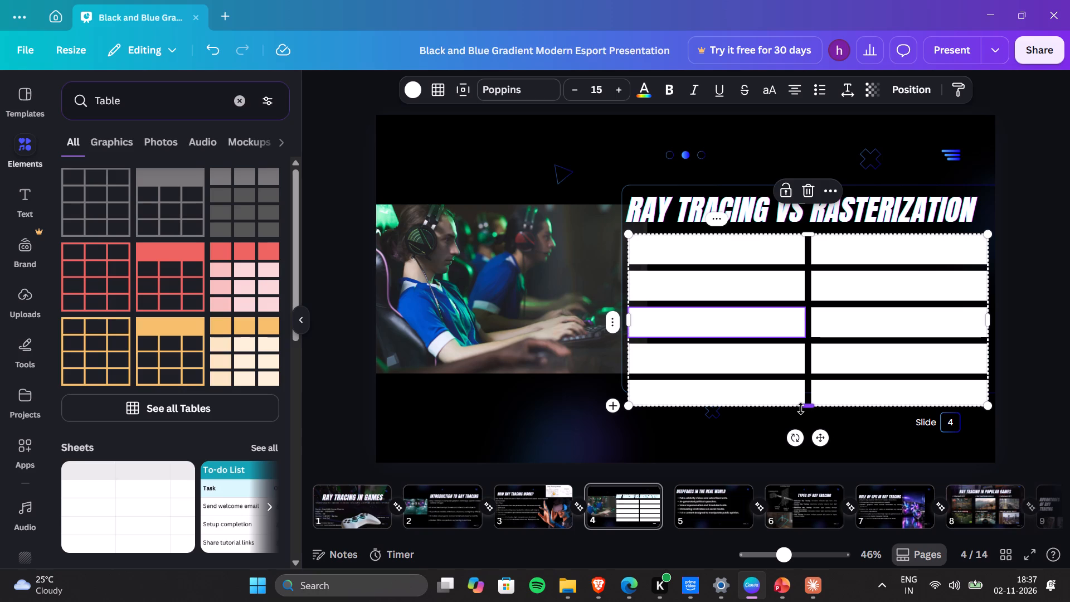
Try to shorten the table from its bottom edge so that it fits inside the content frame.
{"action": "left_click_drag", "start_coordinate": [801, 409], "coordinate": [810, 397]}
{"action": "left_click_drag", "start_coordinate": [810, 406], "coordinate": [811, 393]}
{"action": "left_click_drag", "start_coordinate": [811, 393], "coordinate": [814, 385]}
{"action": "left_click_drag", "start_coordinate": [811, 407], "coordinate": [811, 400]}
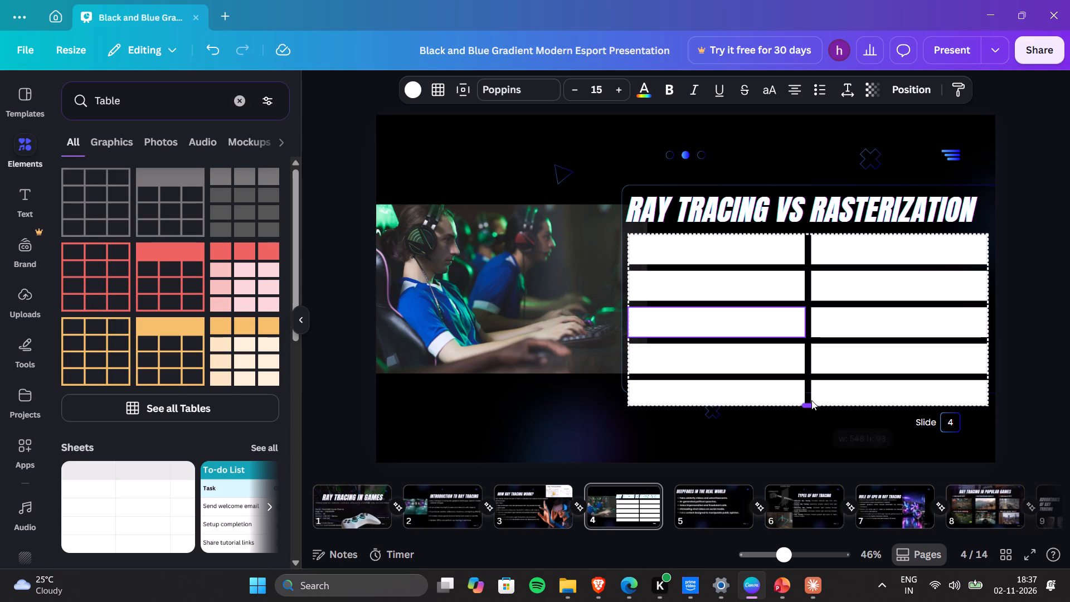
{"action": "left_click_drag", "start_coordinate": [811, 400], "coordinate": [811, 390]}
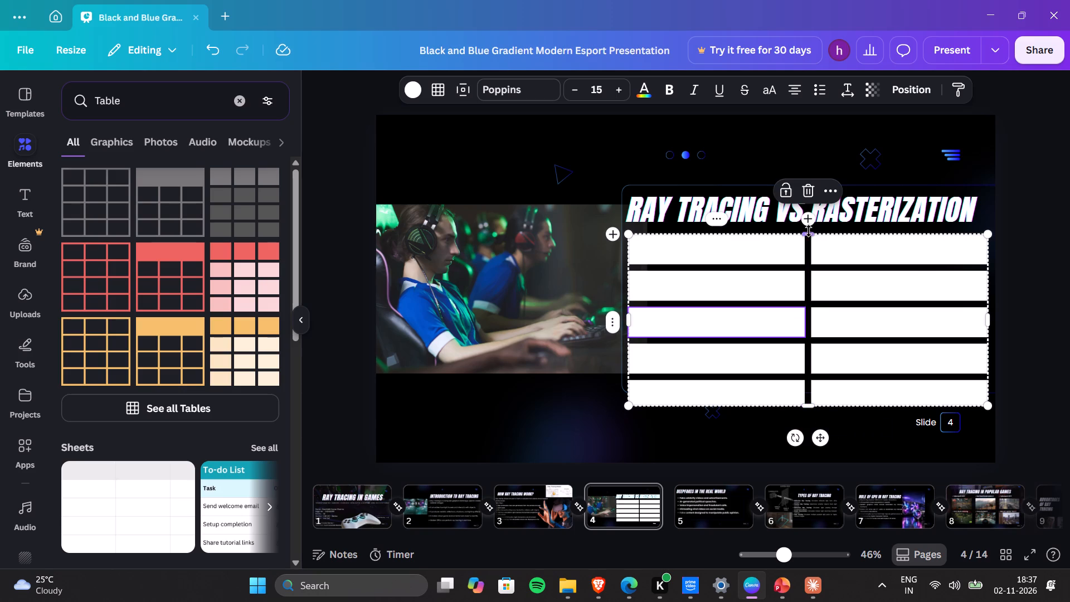
Trim the table's top row slightly and move the table up so that it starts just below the title.
{"action": "left_click_drag", "start_coordinate": [808, 231], "coordinate": [808, 261]}
{"action": "left_click_drag", "start_coordinate": [781, 315], "coordinate": [778, 298]}
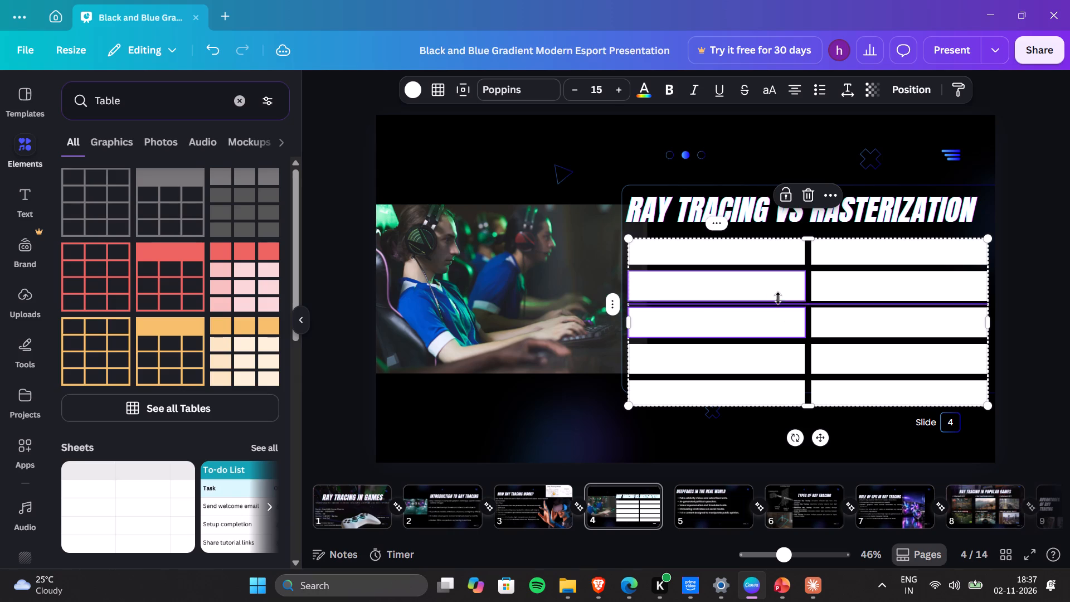
{"action": "left_click", "coordinate": [578, 411]}
{"action": "left_click", "coordinate": [737, 286]}
{"action": "left_click_drag", "start_coordinate": [748, 324], "coordinate": [748, 315]}
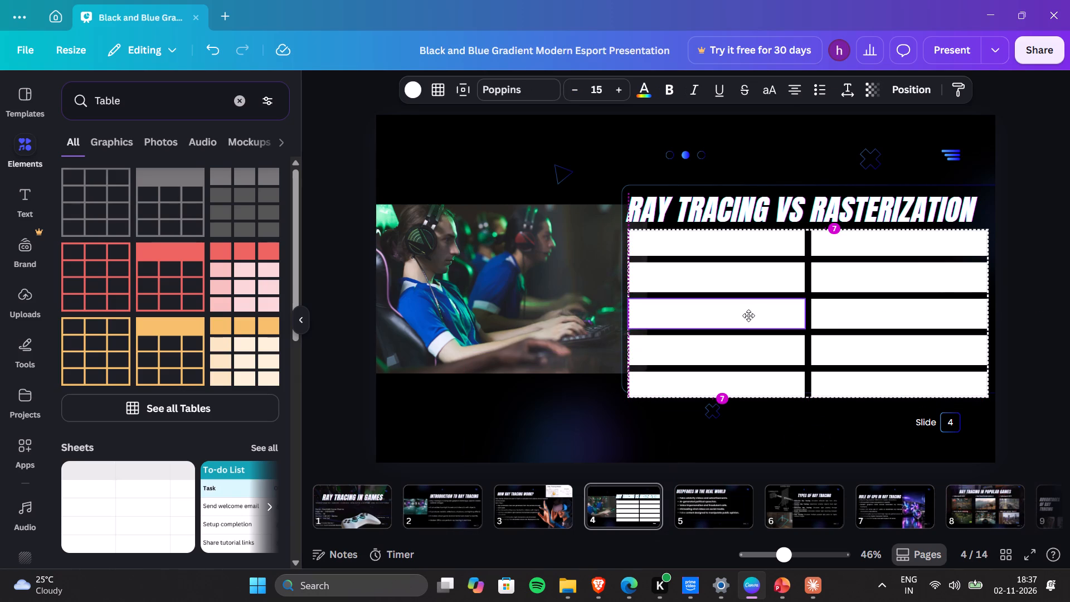
{"action": "left_click_drag", "start_coordinate": [748, 315], "coordinate": [748, 315]}
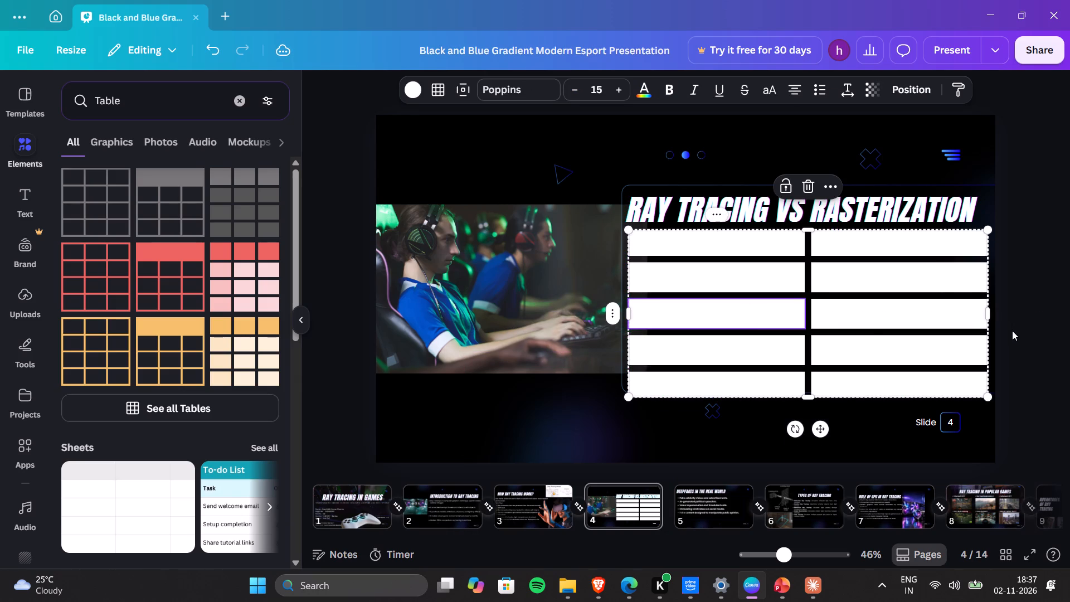
Scale the table down until its bottom row fits inside the content frame, then widen it back to the frame's right edge.
{"action": "left_click_drag", "start_coordinate": [988, 397], "coordinate": [934, 347]}
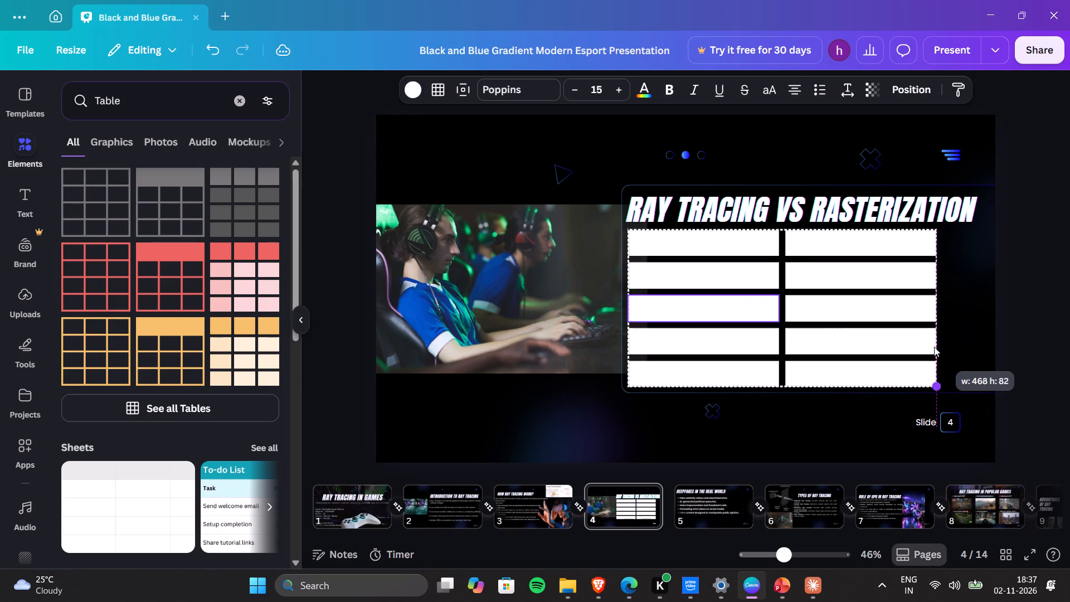
{"action": "left_click_drag", "start_coordinate": [934, 347], "coordinate": [934, 346]}
{"action": "left_click_drag", "start_coordinate": [940, 310], "coordinate": [993, 303]}
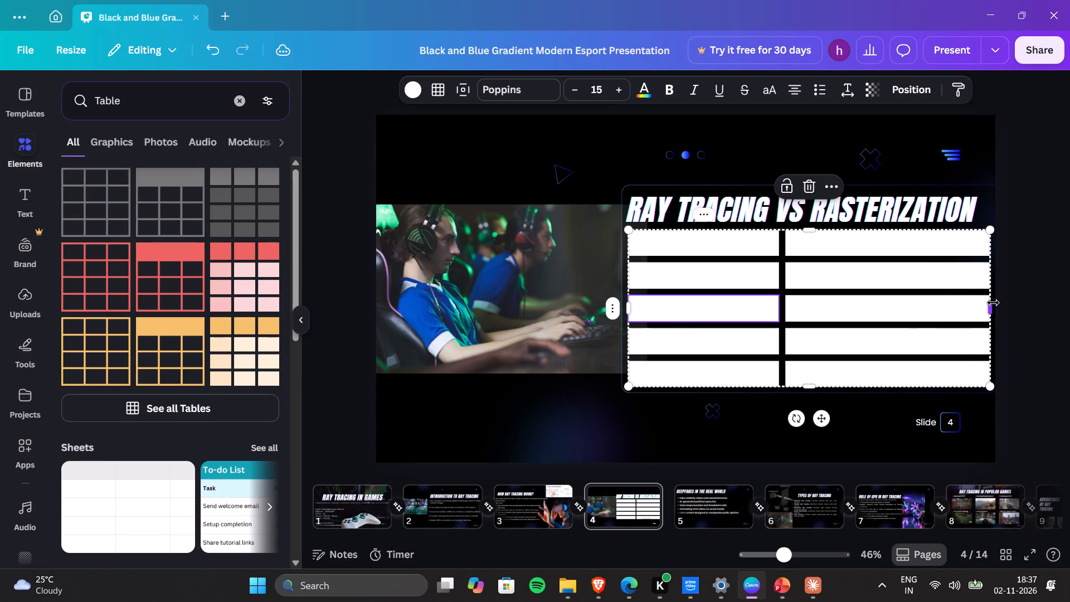
Shift the divider between the two columns towards the table's centre so that the columns are nearly equal in width.
{"action": "left_click", "coordinate": [749, 251]}
{"action": "left_click", "coordinate": [779, 232]}
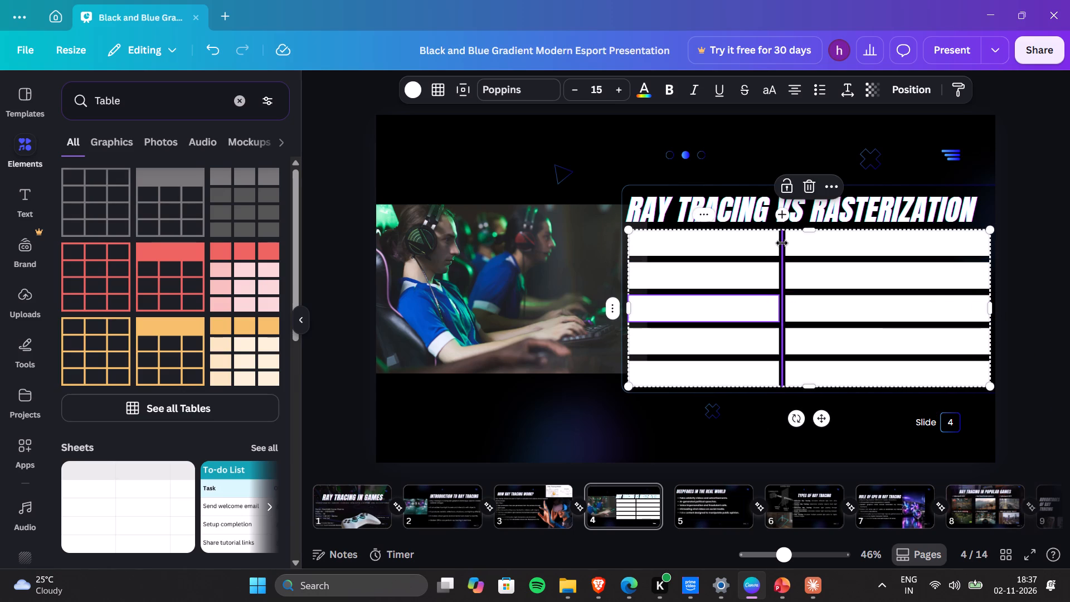
{"action": "left_click", "coordinate": [782, 243]}
{"action": "left_click_drag", "start_coordinate": [782, 243], "coordinate": [808, 249]}
Fill both header row cells with the design's blue linear gradient, after checking the PowerPoint table.
{"action": "left_click", "coordinate": [765, 257]}
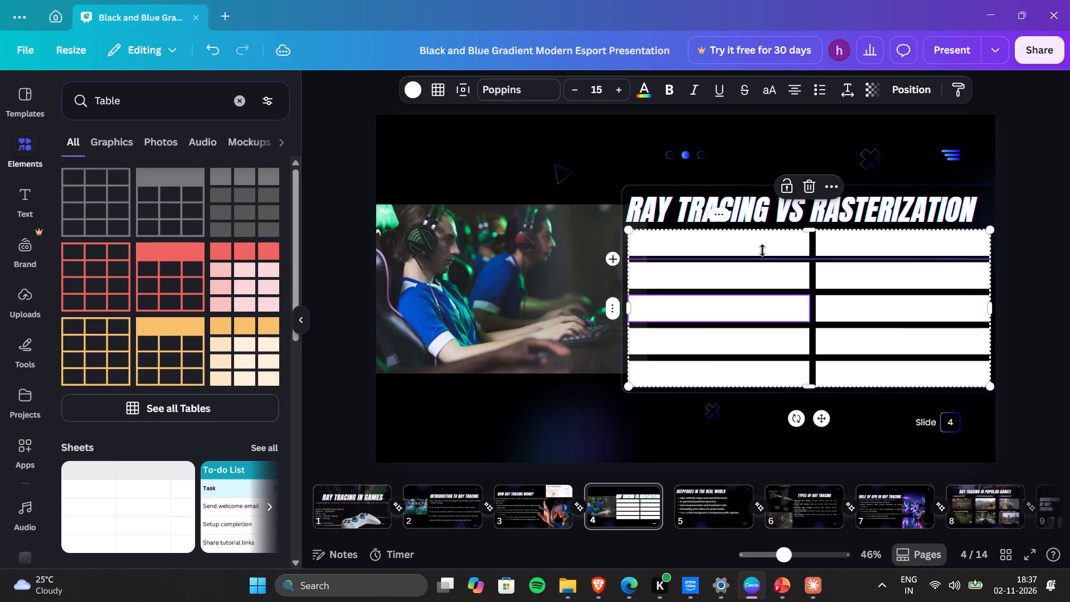
{"action": "left_click", "coordinate": [762, 249]}
{"action": "key", "text": "alt+Tab"}
{"action": "key", "text": "alt+Tab"}
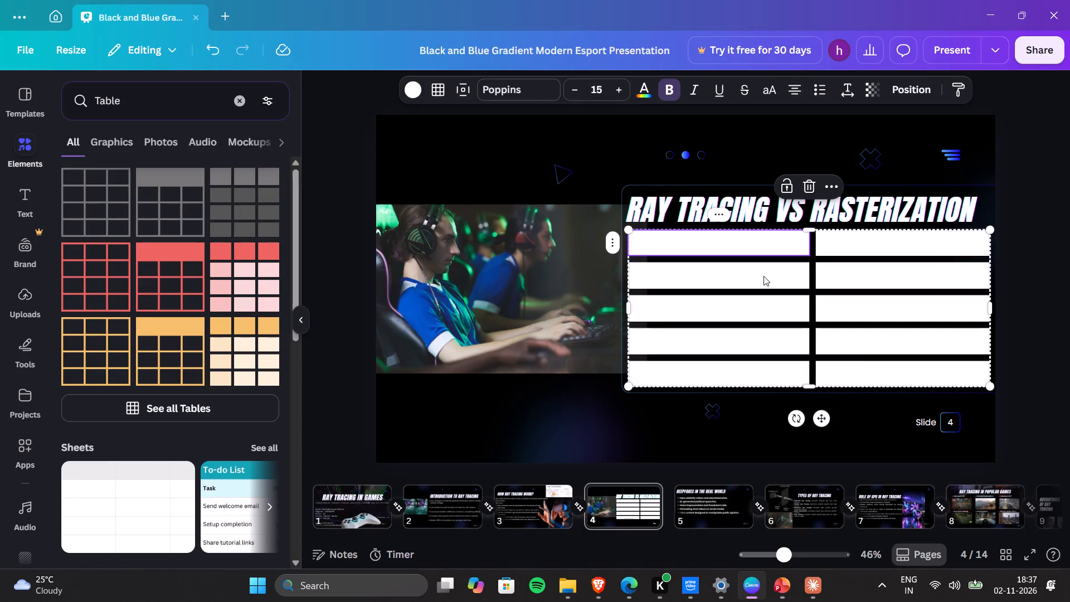
{"action": "left_click", "coordinate": [738, 246]}
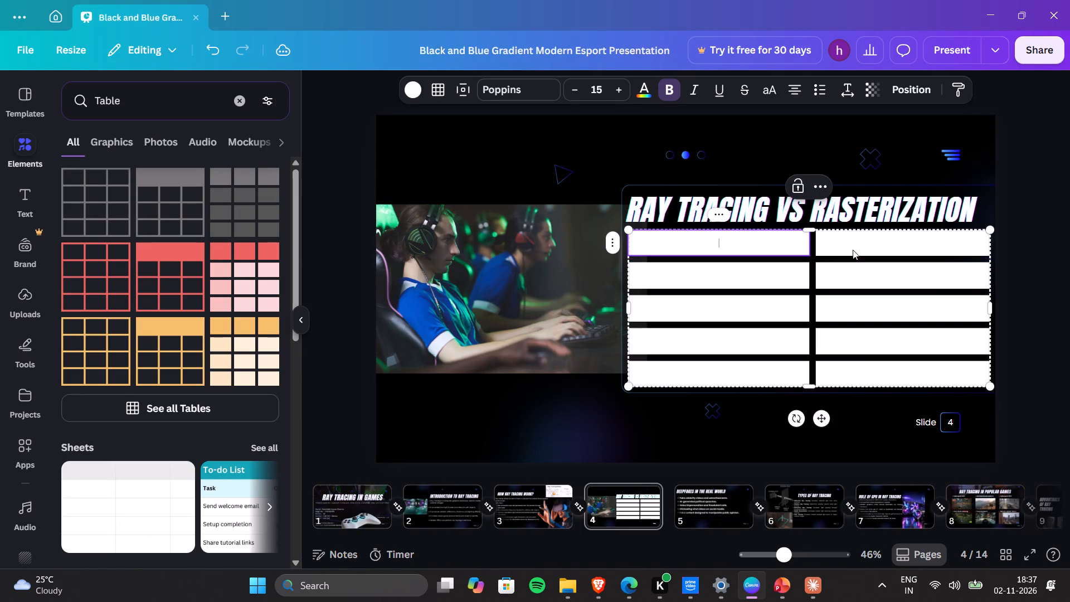
{"action": "left_click", "coordinate": [853, 250], "text": "shift"}
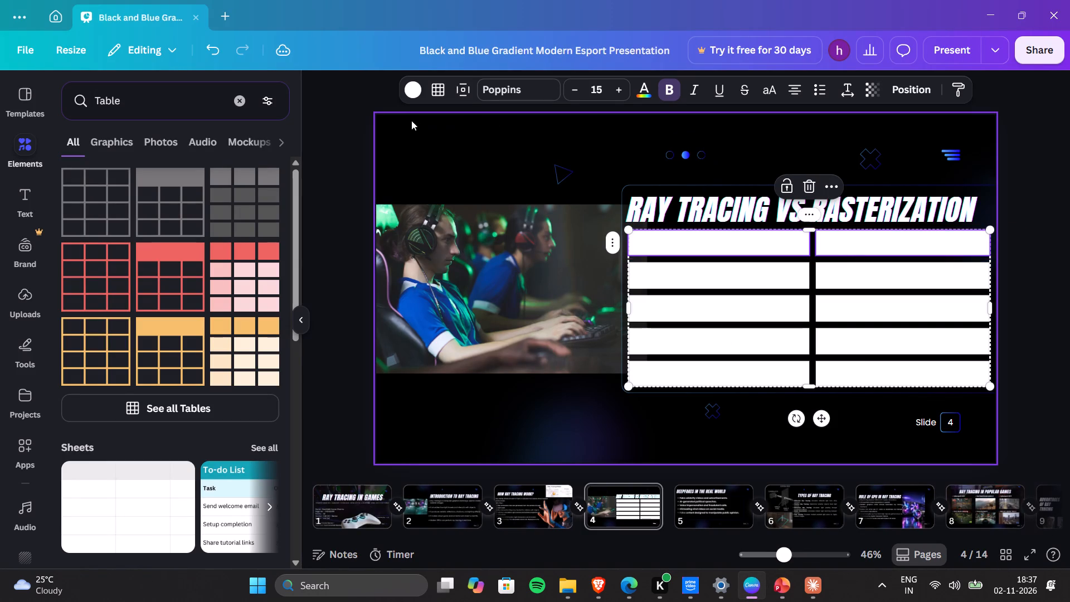
{"action": "left_click", "coordinate": [410, 86]}
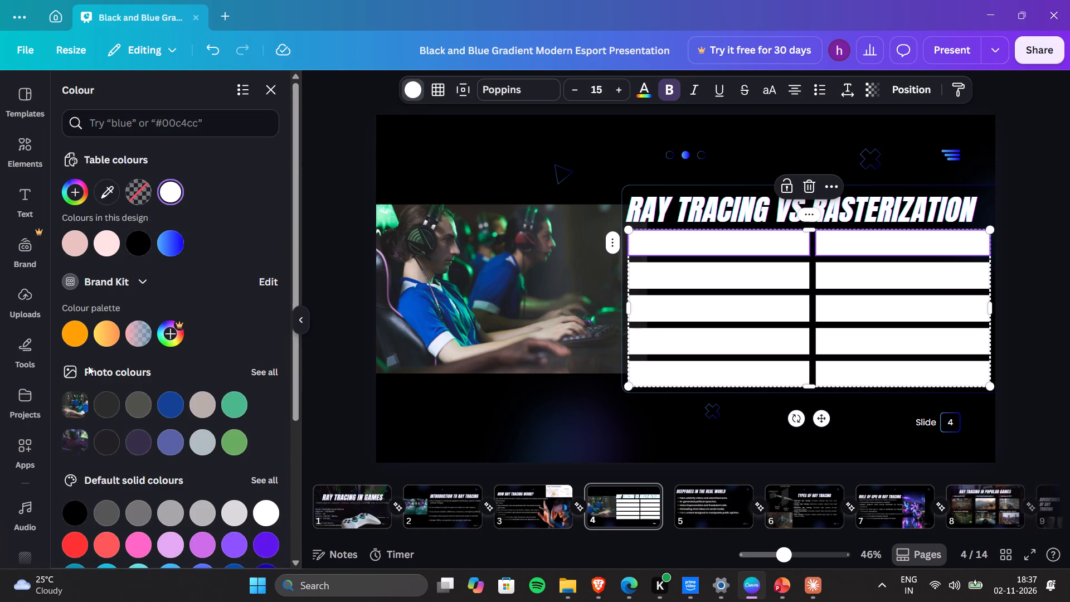
{"action": "left_click", "coordinate": [164, 237]}
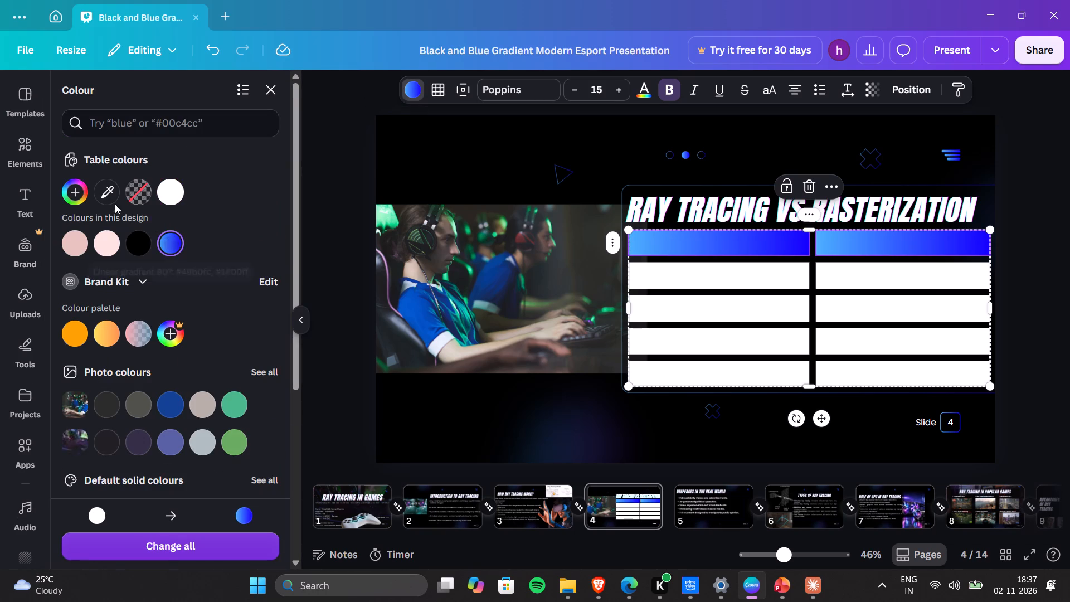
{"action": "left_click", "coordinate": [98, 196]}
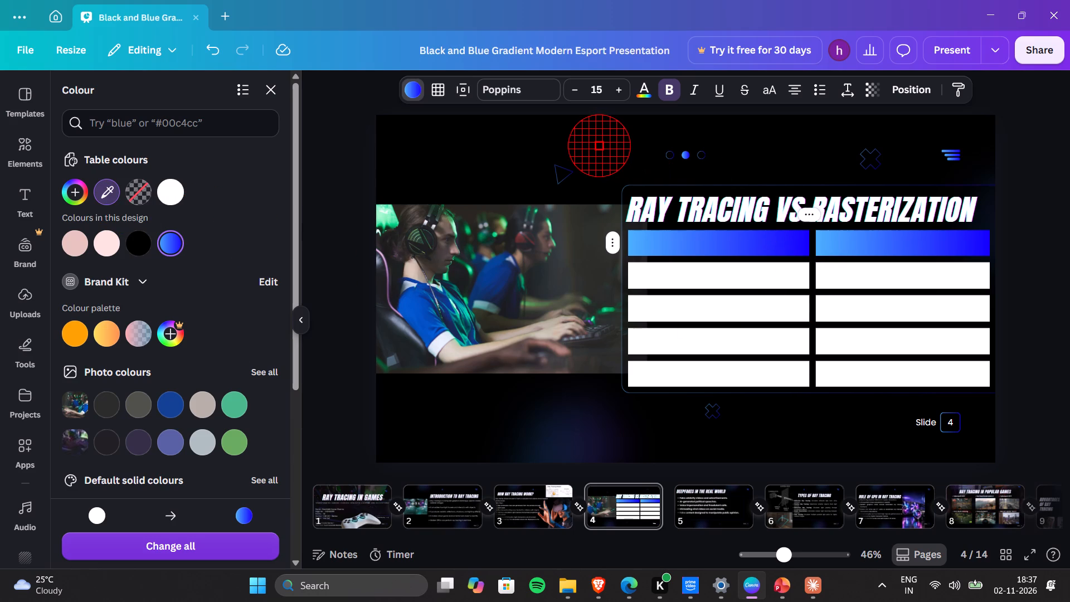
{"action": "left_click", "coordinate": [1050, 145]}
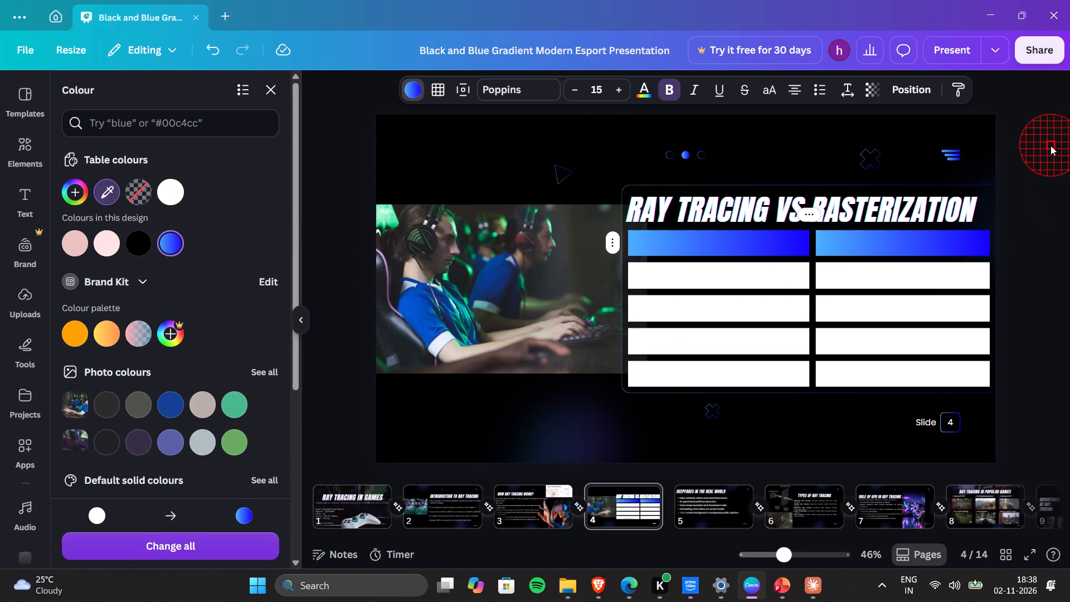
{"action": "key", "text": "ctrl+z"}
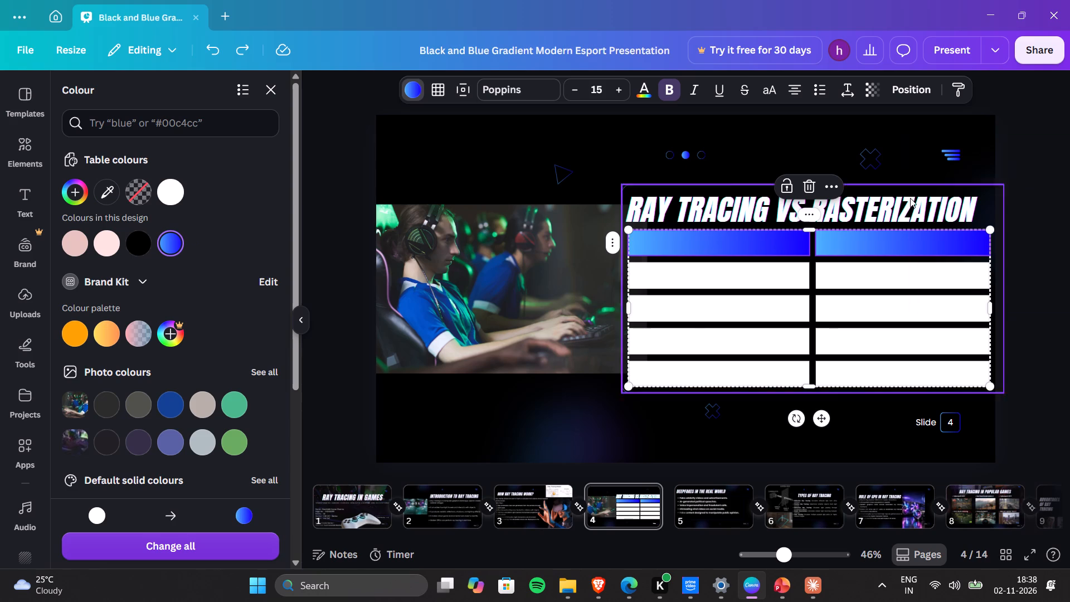
Fill all eight body cells below the header row with dark navy sampled from the blue glow at the slide's bottom.
{"action": "left_click", "coordinate": [762, 269]}
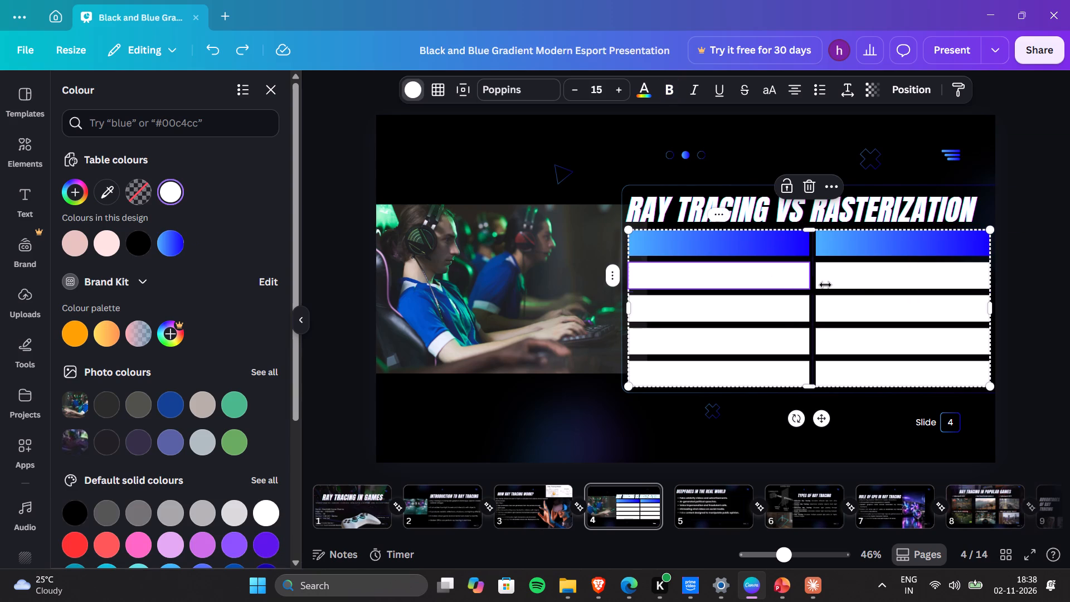
{"action": "left_click", "coordinate": [862, 279], "text": "shift"}
{"action": "left_click", "coordinate": [862, 315], "text": "shift"}
{"action": "left_click", "coordinate": [865, 344], "text": "shift"}
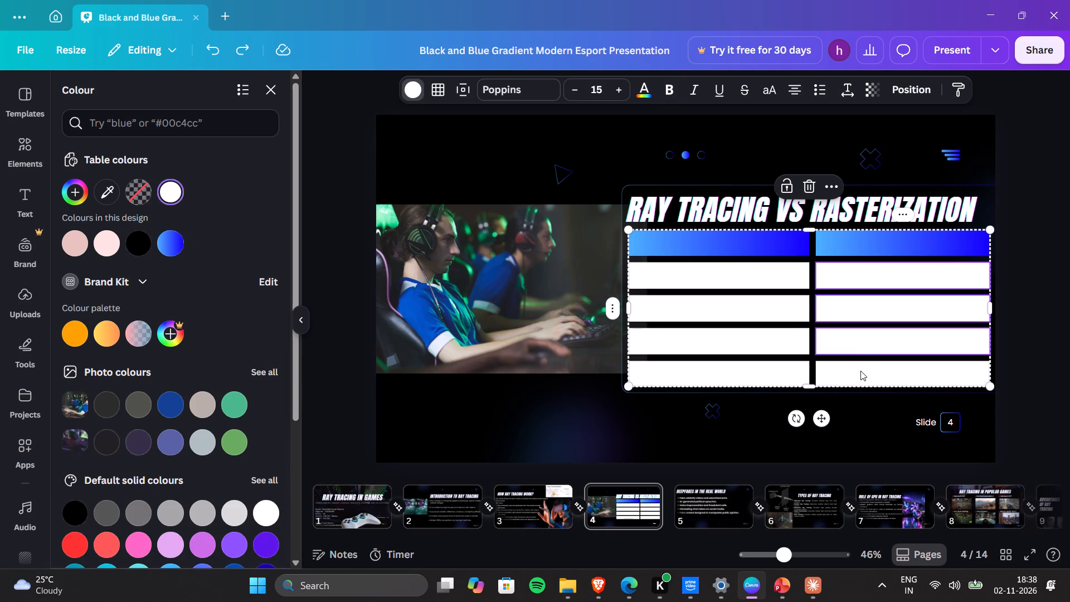
{"action": "left_click", "coordinate": [860, 371], "text": "shift"}
{"action": "left_click", "coordinate": [776, 374], "text": "shift"}
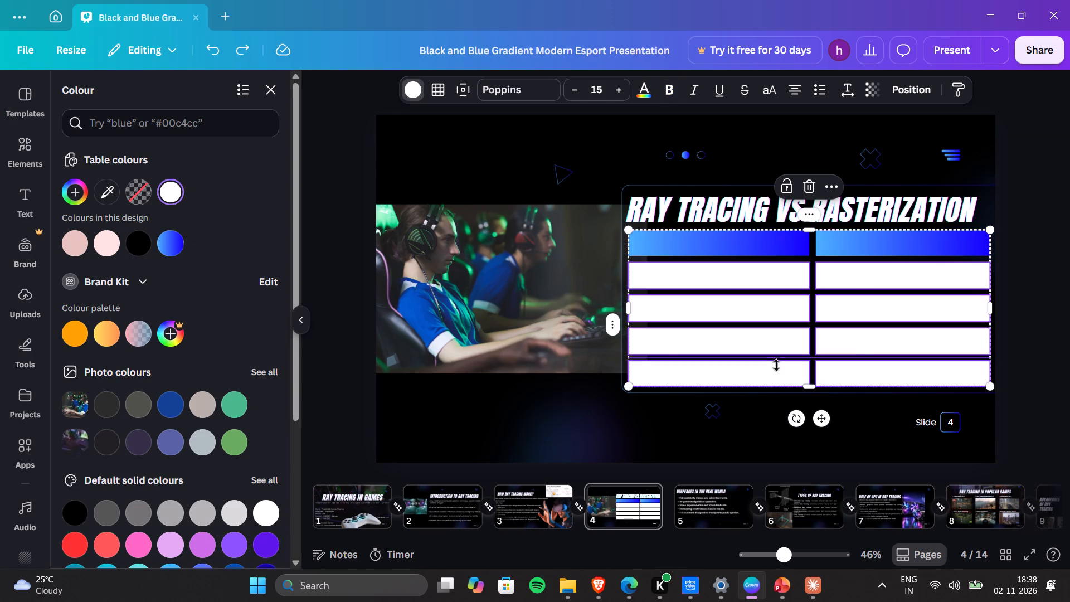
{"action": "left_click", "coordinate": [109, 188]}
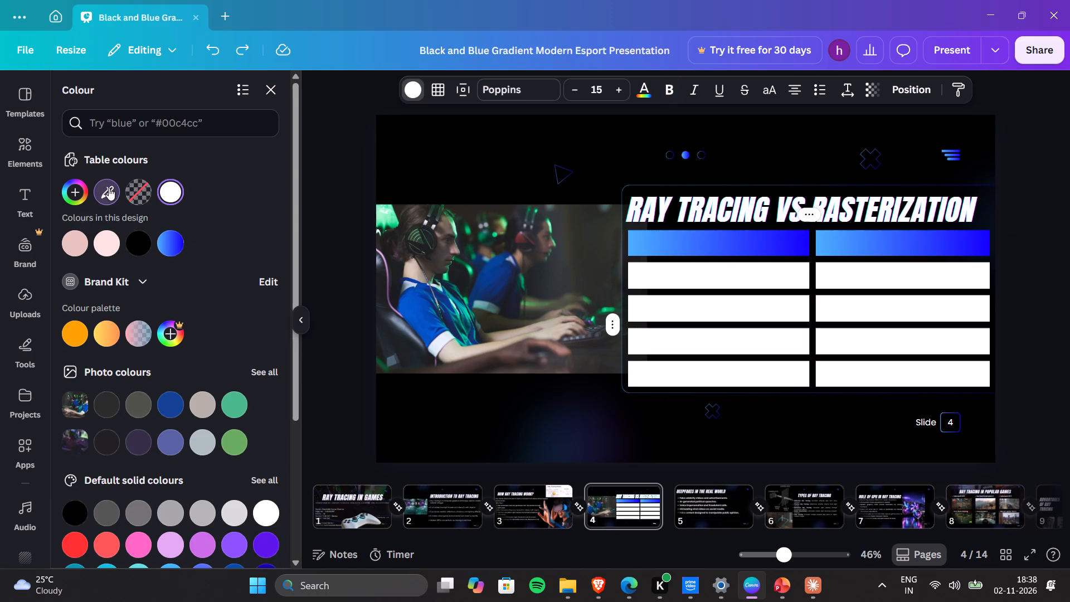
{"action": "left_click", "coordinate": [575, 448]}
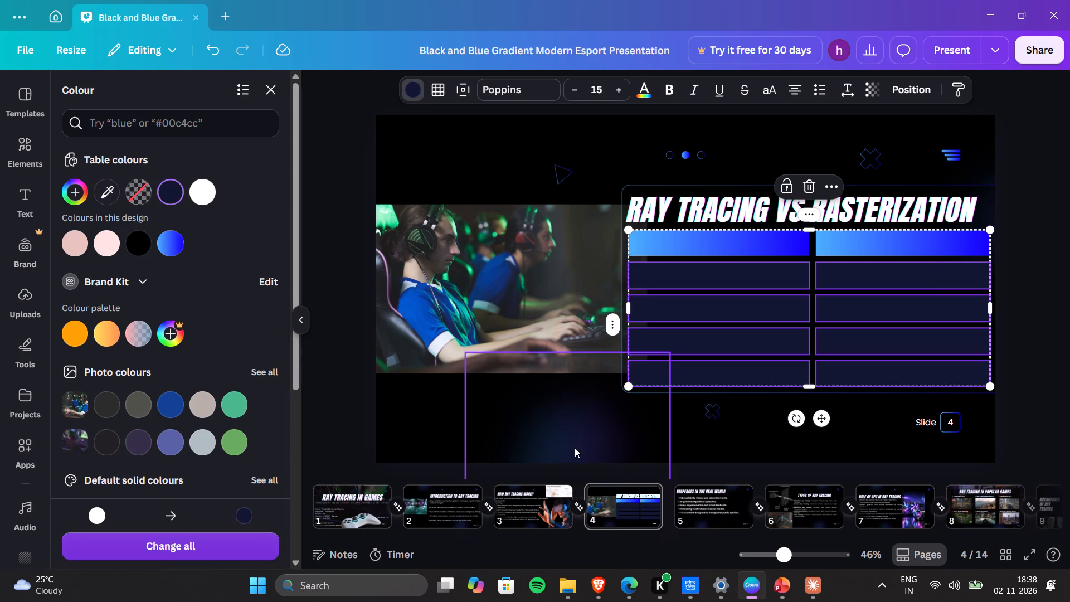
{"action": "left_click", "coordinate": [1013, 295]}
{"action": "left_click", "coordinate": [1013, 295]}
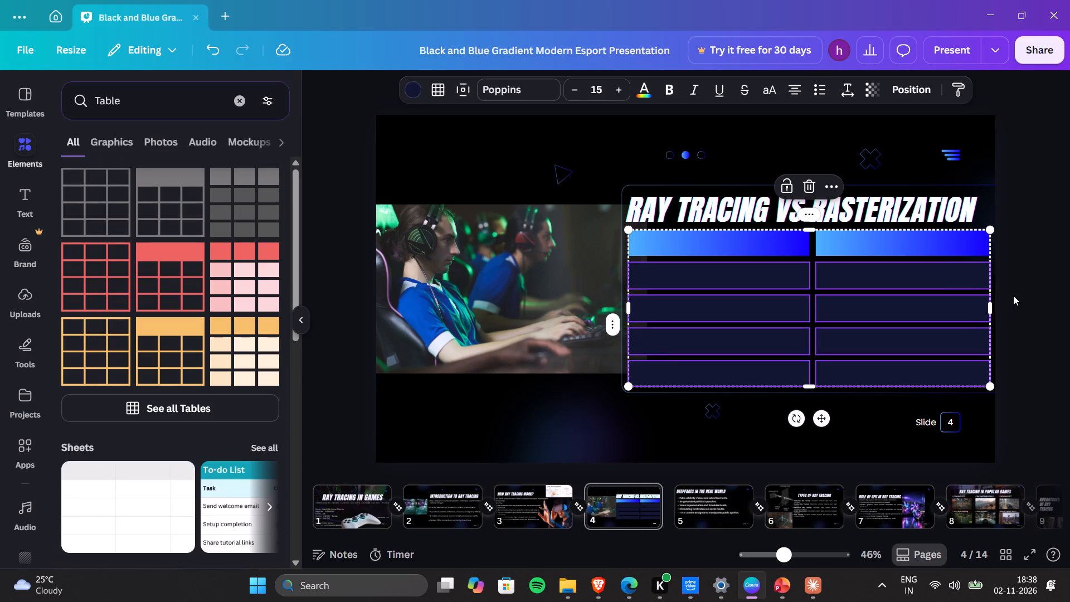
Copy the RT OFF / RT ON comparison image from the PowerPoint slide and paste it onto page 4 in Canva.
{"action": "key", "text": "alt+Tab"}
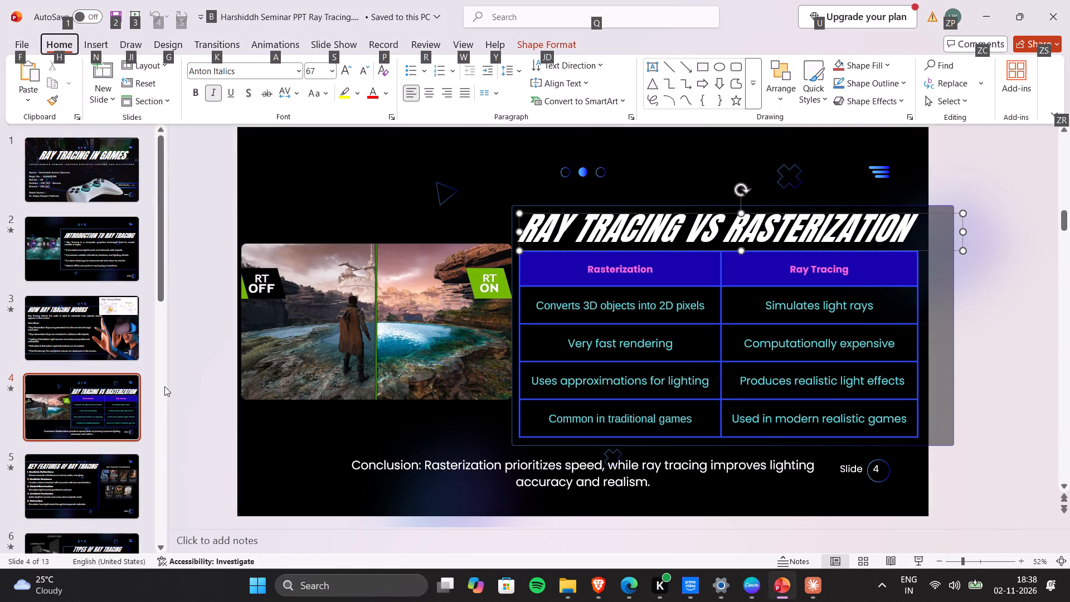
{"action": "left_click", "coordinate": [375, 325]}
{"action": "key", "text": "ctrl+c"}
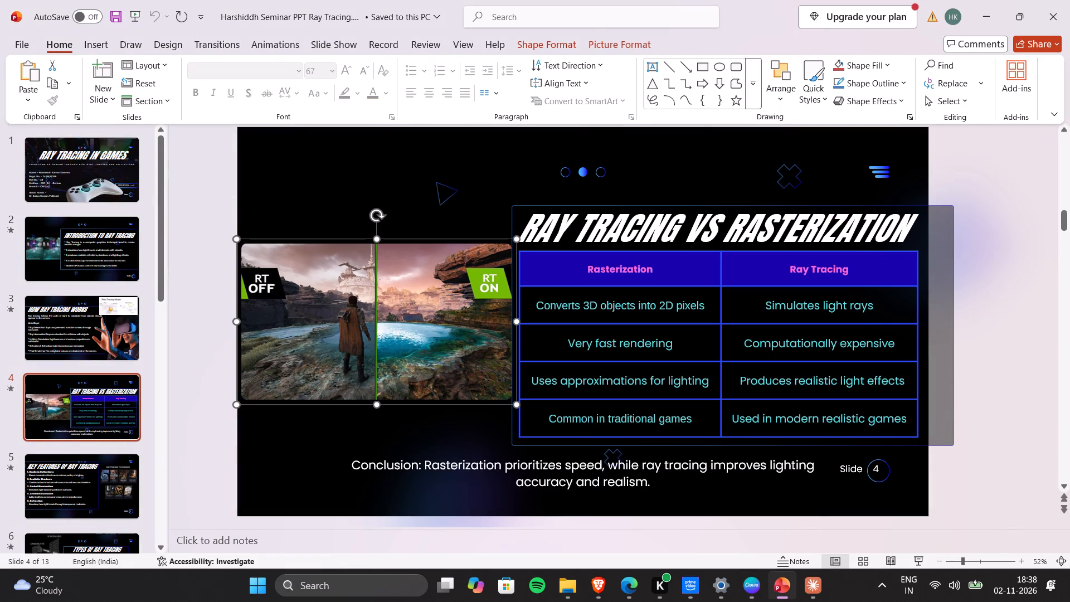
{"action": "key", "text": "alt+Tab"}
{"action": "key", "text": "ctrl+v"}
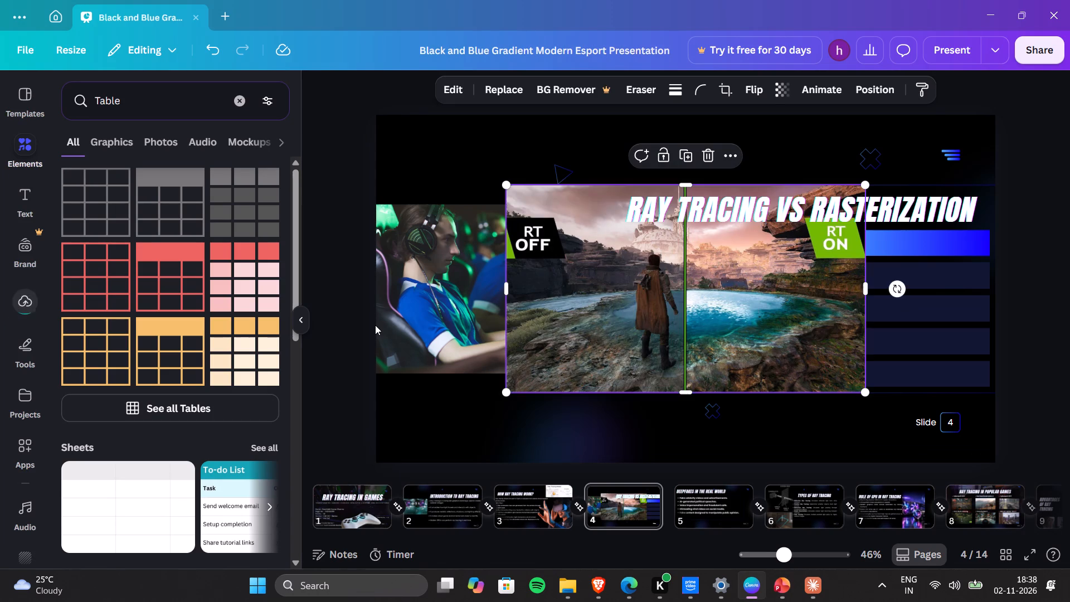
Replace the gamers photo with the RT OFF / RT ON image and scale it down to fit between the slide's edge and the content frame.
{"action": "left_click_drag", "start_coordinate": [642, 273], "coordinate": [494, 272]}
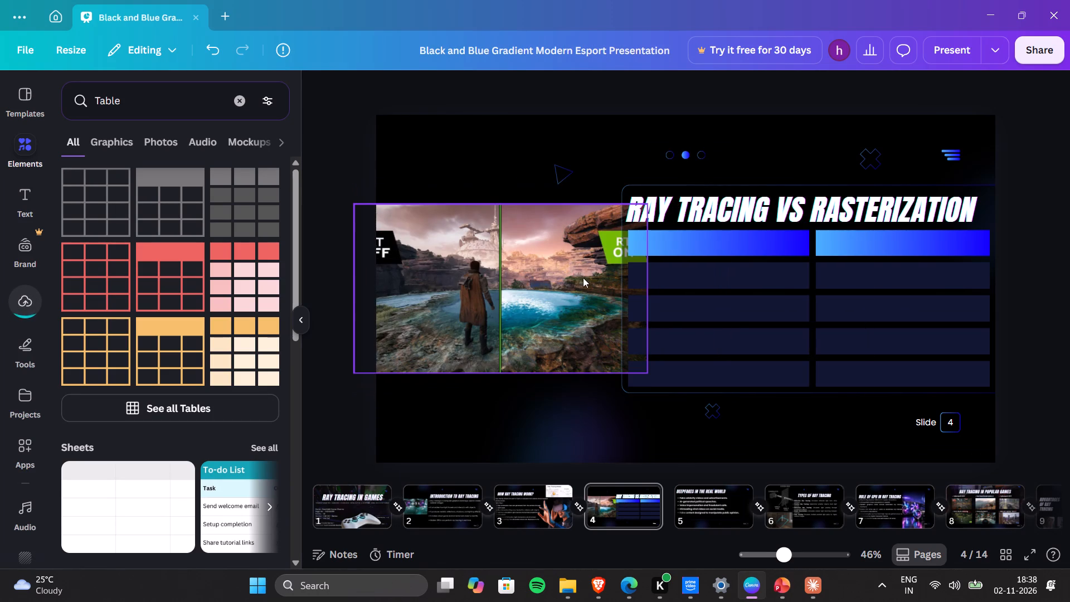
{"action": "left_click", "coordinate": [567, 279]}
{"action": "left_click_drag", "start_coordinate": [647, 372], "coordinate": [618, 355], "text": "alt"}
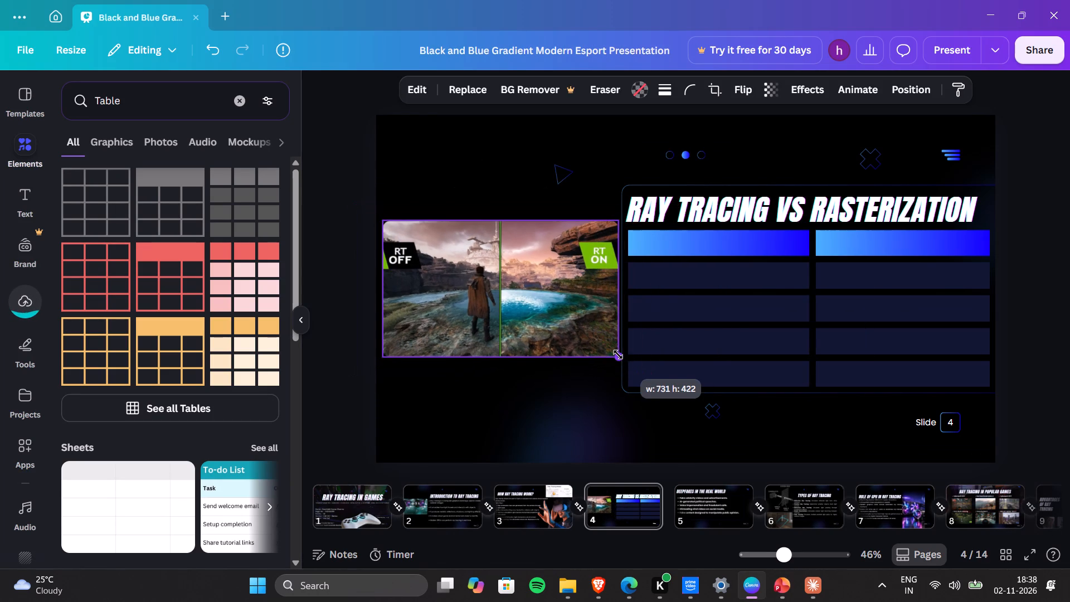
{"action": "left_click_drag", "start_coordinate": [618, 355], "coordinate": [620, 356], "text": "alt"}
{"action": "left_click", "coordinate": [629, 453]}
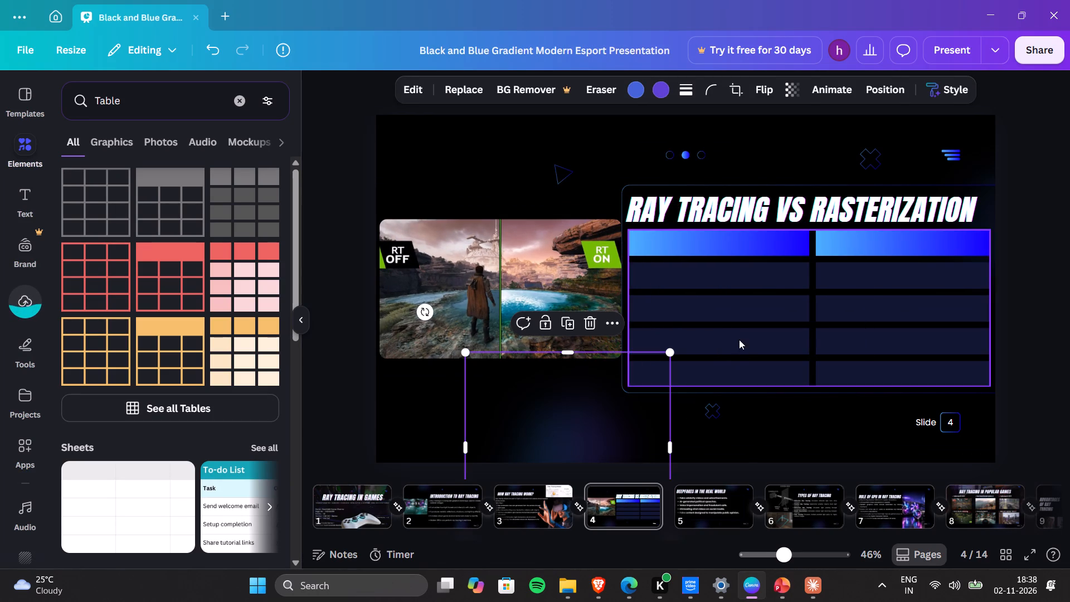
Label the table's header cells "Ray Tracing" in the first column and "Rasterization" in the second.
{"action": "key", "text": "alt+Tab"}
{"action": "key", "text": "alt+Tab"}
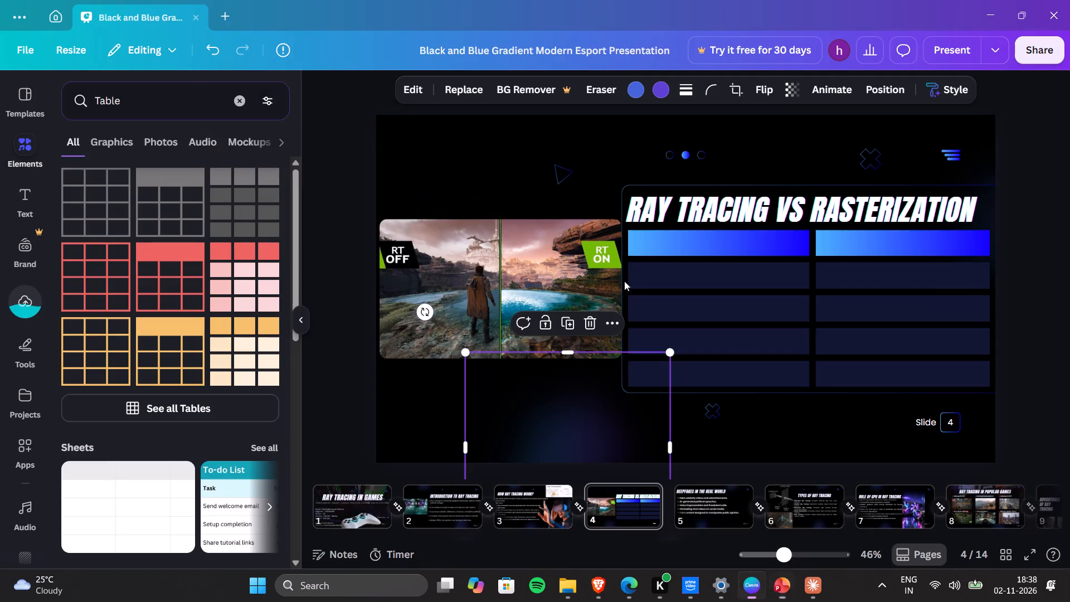
{"action": "double_click", "coordinate": [670, 247]}
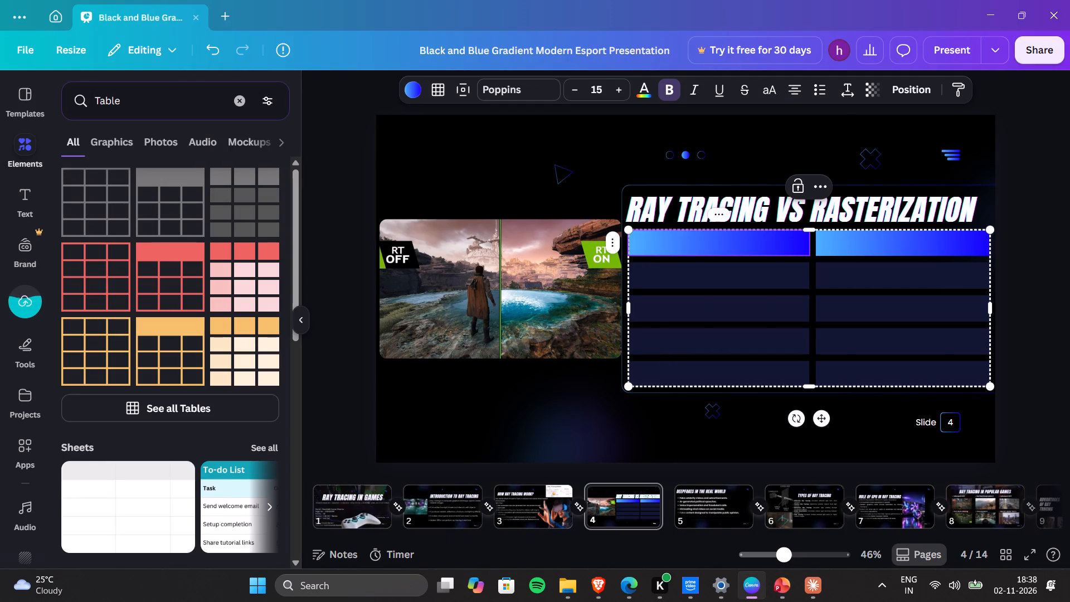
{"action": "type", "text": "Ra"}
{"action": "type", "text": "y Tracing"}
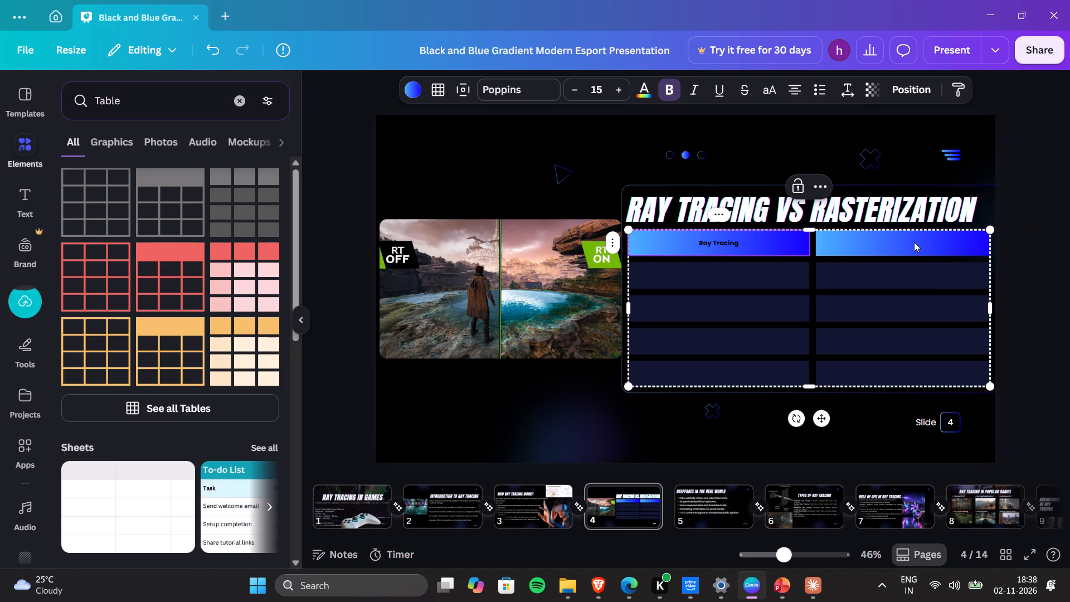
{"action": "double_click", "coordinate": [914, 242]}
{"action": "type", "text": "Ras"}
{"action": "type", "text": "ter"}
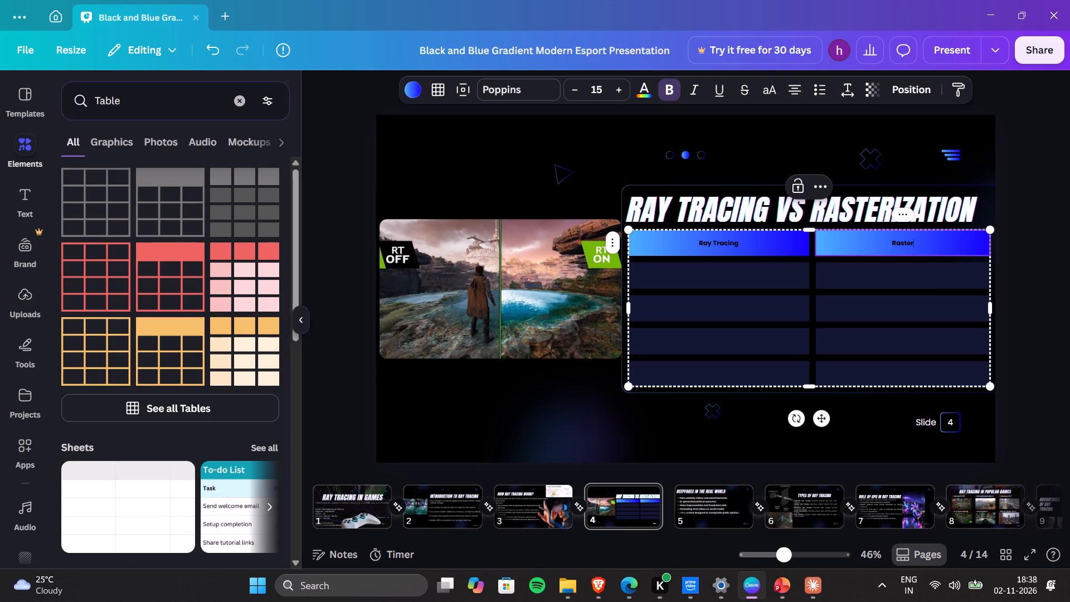
{"action": "type", "text": "ization"}
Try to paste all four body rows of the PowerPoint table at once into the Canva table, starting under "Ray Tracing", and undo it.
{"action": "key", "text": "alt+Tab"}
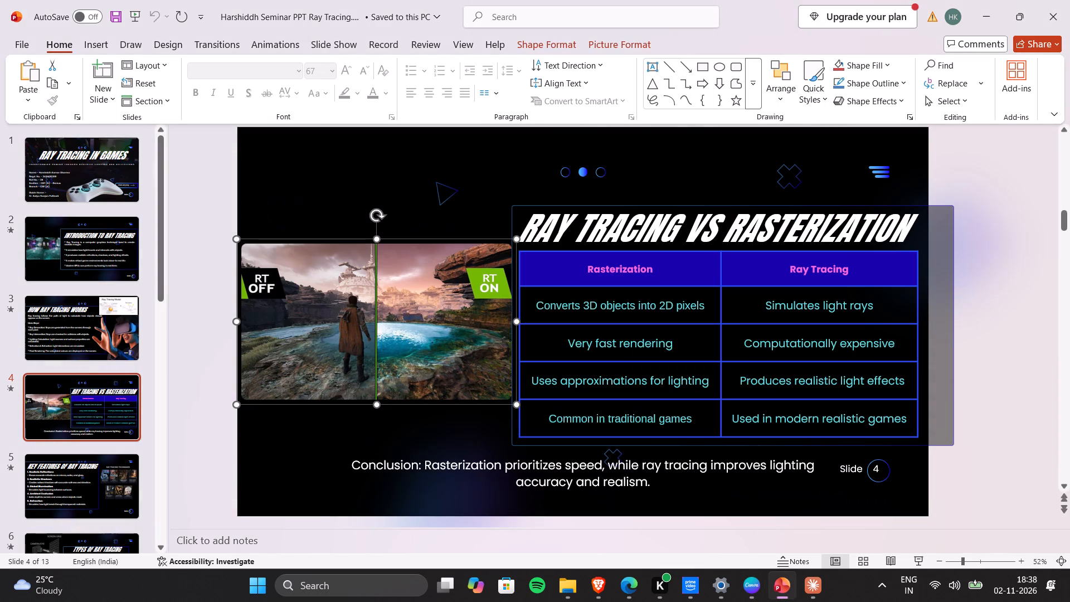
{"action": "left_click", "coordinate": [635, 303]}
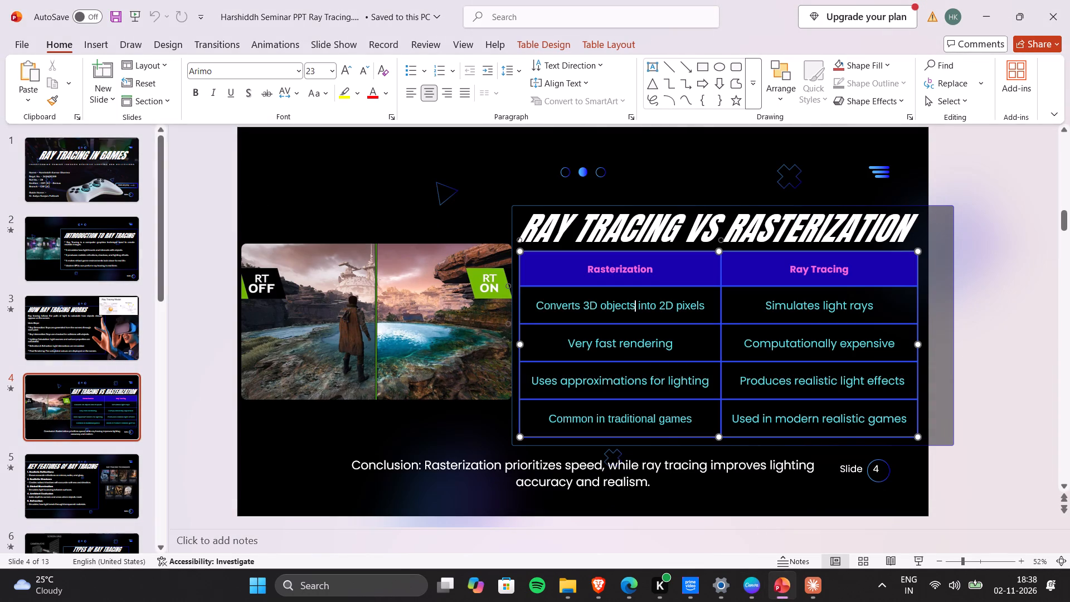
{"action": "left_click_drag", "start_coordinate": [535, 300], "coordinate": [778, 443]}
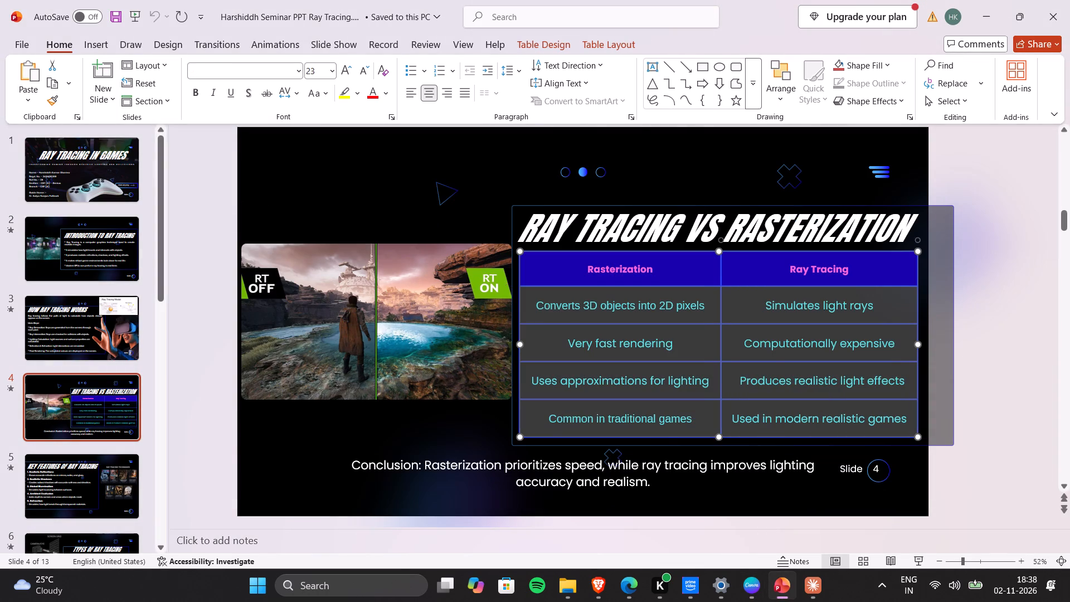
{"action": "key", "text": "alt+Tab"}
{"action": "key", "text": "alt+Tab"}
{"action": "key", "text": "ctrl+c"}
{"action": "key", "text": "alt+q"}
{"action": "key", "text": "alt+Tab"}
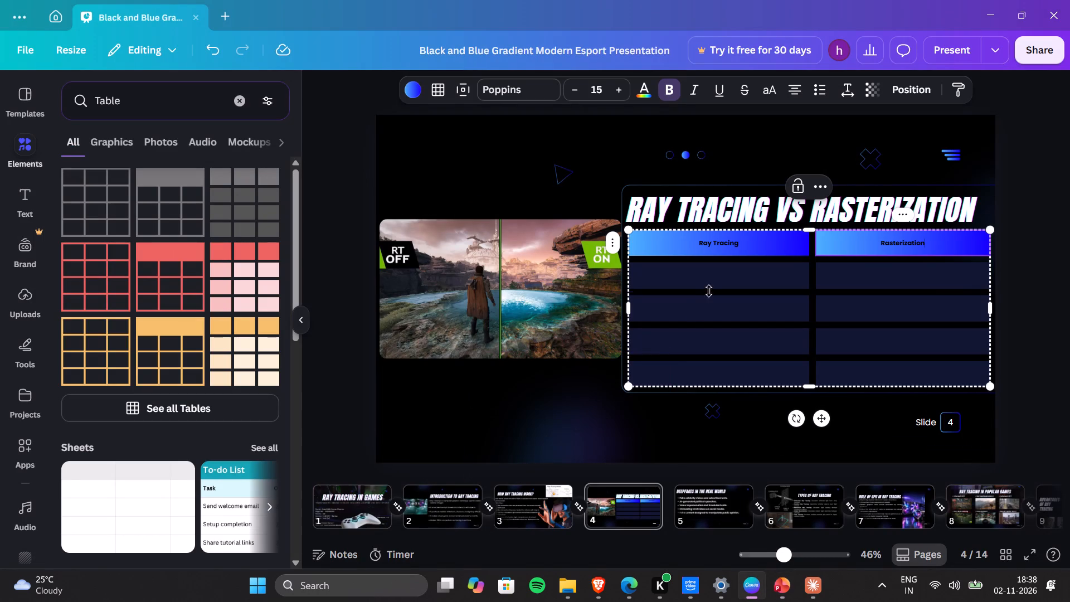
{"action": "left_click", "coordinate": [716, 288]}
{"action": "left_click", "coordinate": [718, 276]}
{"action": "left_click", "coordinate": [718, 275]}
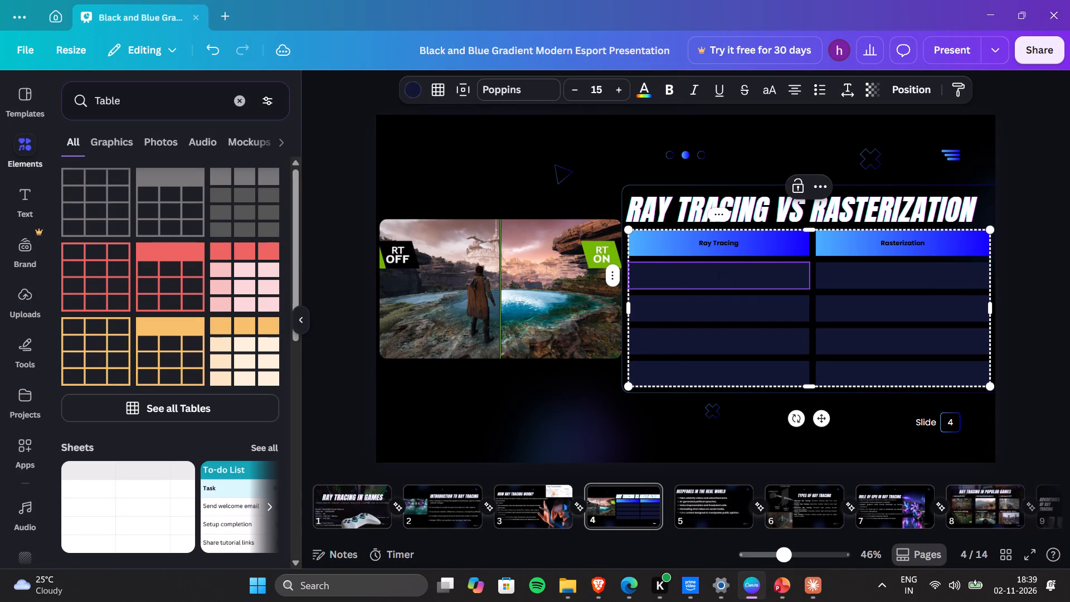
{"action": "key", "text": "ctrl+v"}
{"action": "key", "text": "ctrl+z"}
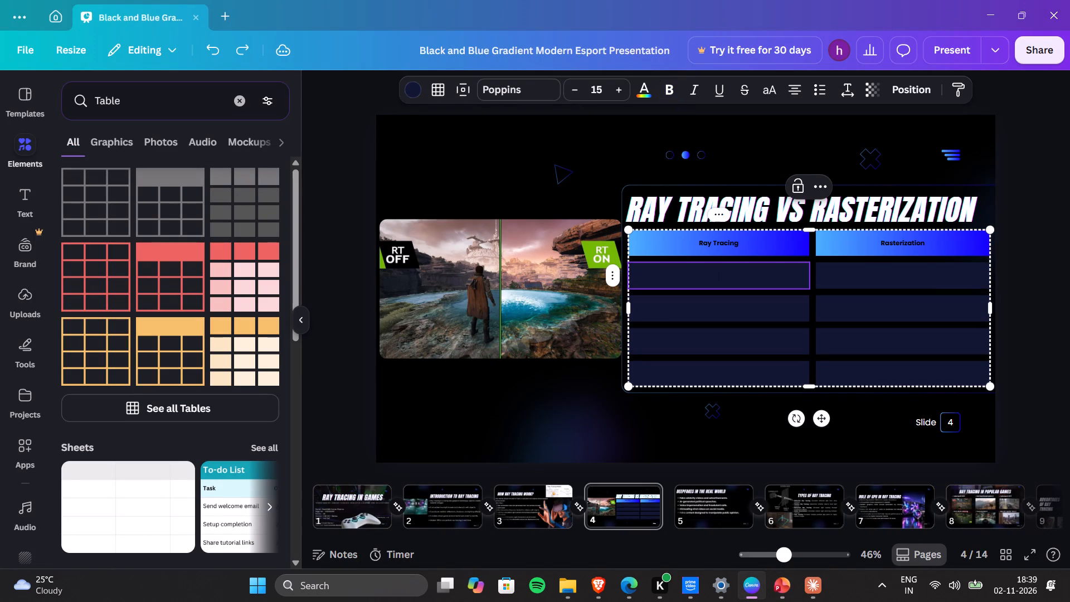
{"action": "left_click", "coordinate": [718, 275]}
Copy "Converts 3D objects into 2D pixels" from the PowerPoint table into the first cell under "Rasterization" in Canva.
{"action": "key", "text": "alt+Tab"}
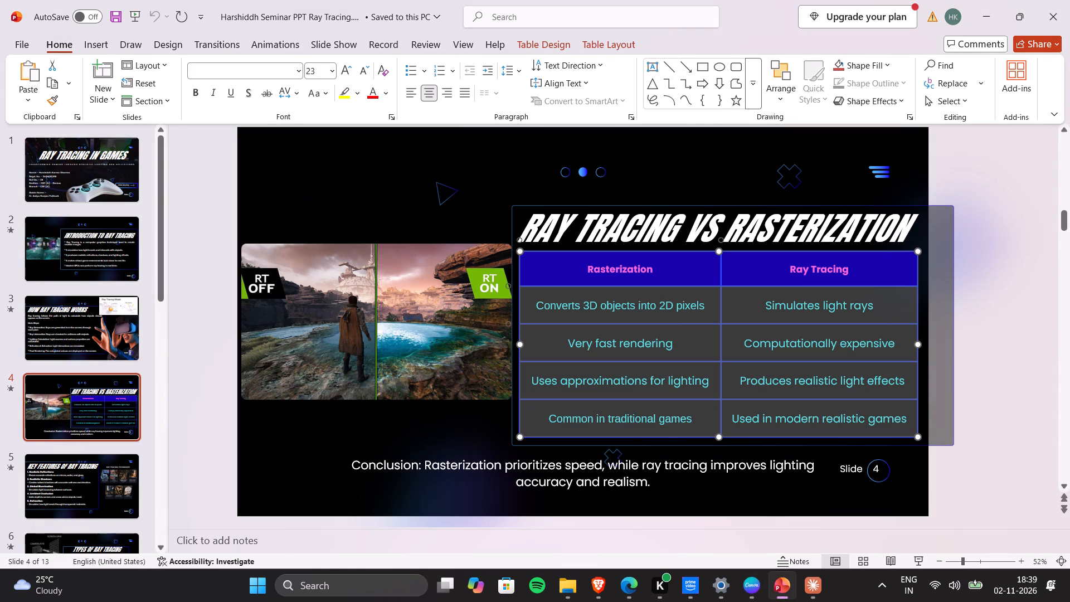
{"action": "left_click", "coordinate": [674, 298]}
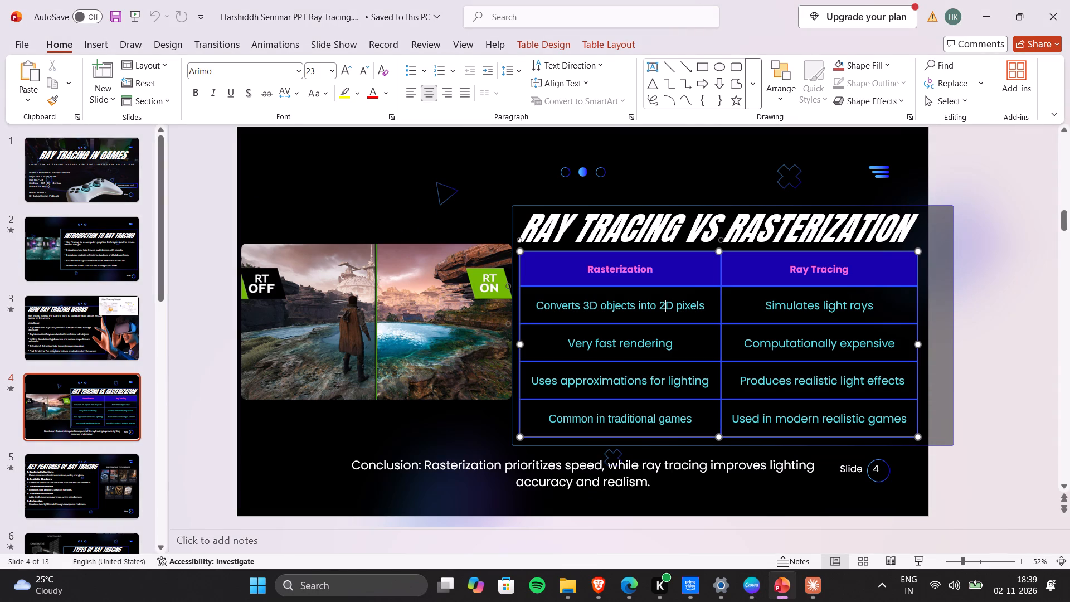
{"action": "left_click", "coordinate": [699, 305]}
{"action": "left_click_drag", "start_coordinate": [705, 305], "coordinate": [547, 302]}
{"action": "key", "text": "ctrl+c"}
{"action": "key", "text": "alt+Tab"}
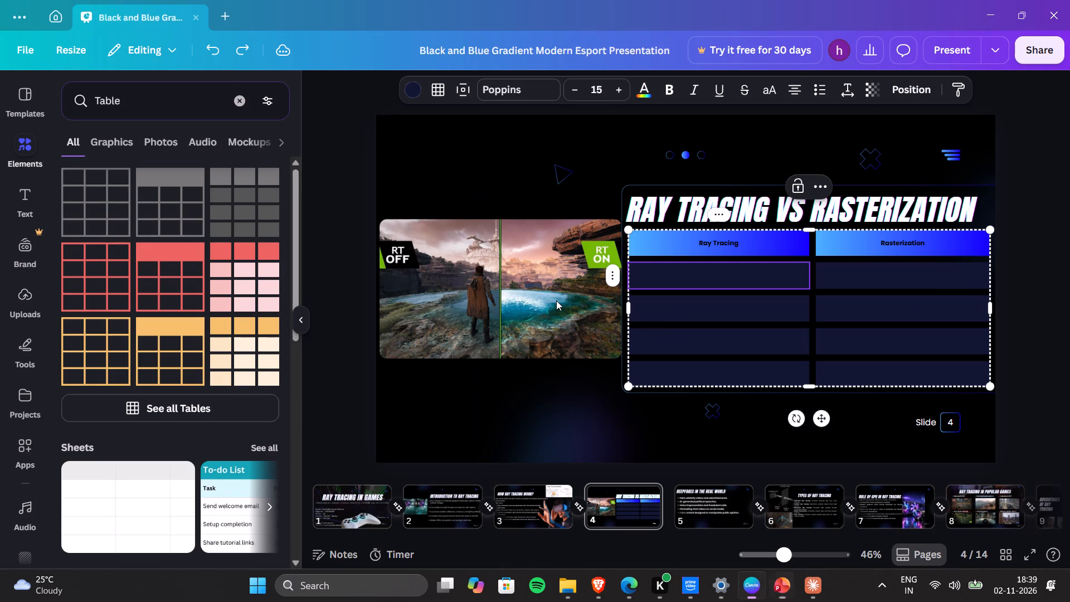
{"action": "left_click", "coordinate": [862, 277]}
{"action": "key", "text": "ctrl+v"}
Copy "Very fast rendering" from the PowerPoint table into the second cell under "Rasterization" in Canva.
{"action": "key", "text": "alt+Tab"}
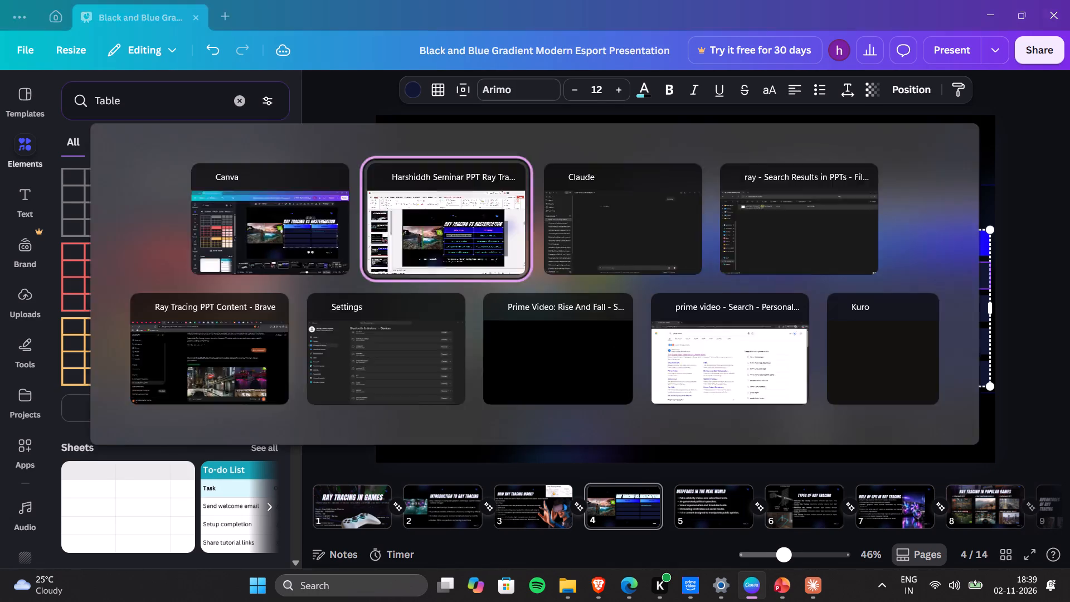
{"action": "left_click_drag", "start_coordinate": [680, 347], "coordinate": [546, 355]}
{"action": "key", "text": "ctrl+c"}
{"action": "key", "text": "alt+Tab"}
{"action": "left_click", "coordinate": [891, 305]}
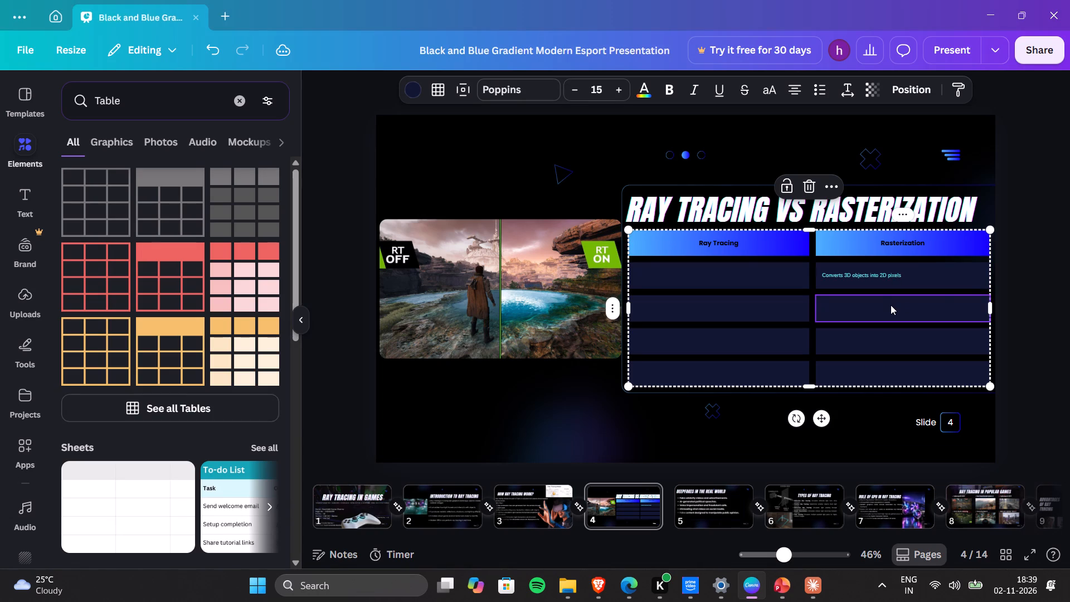
{"action": "key", "text": "ctrl+v"}
Copy "Uses approximations for lighting" from the PowerPoint table into the third cell under "Rasterization" in Canva.
{"action": "key", "text": "alt+Tab"}
{"action": "left_click_drag", "start_coordinate": [709, 385], "coordinate": [641, 386]}
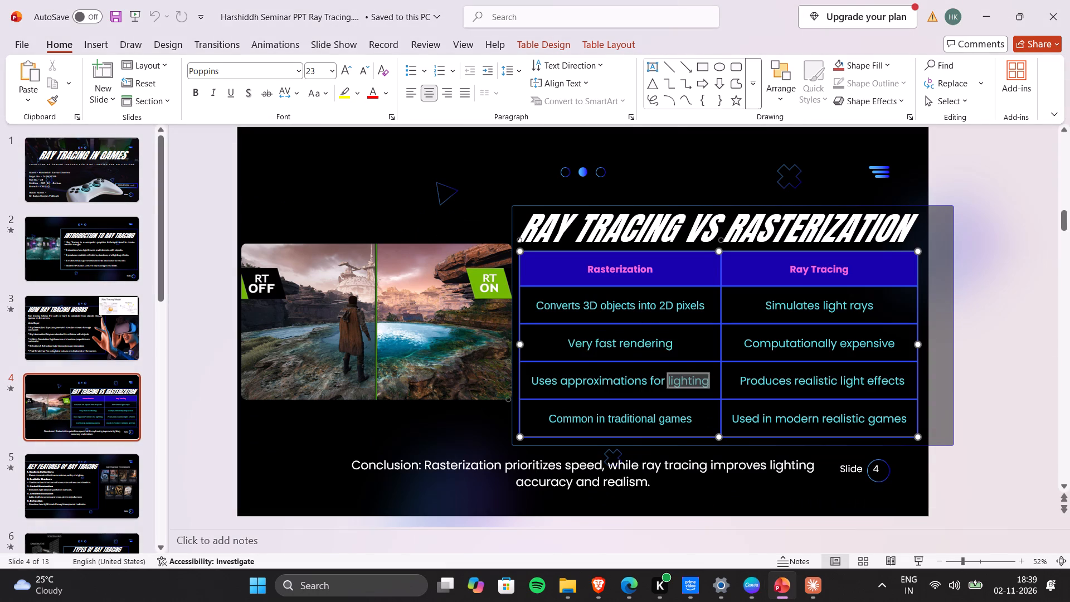
{"action": "left_click_drag", "start_coordinate": [641, 386], "coordinate": [541, 391]}
{"action": "key", "text": "ctrl+c"}
{"action": "key", "text": "alt+Tab"}
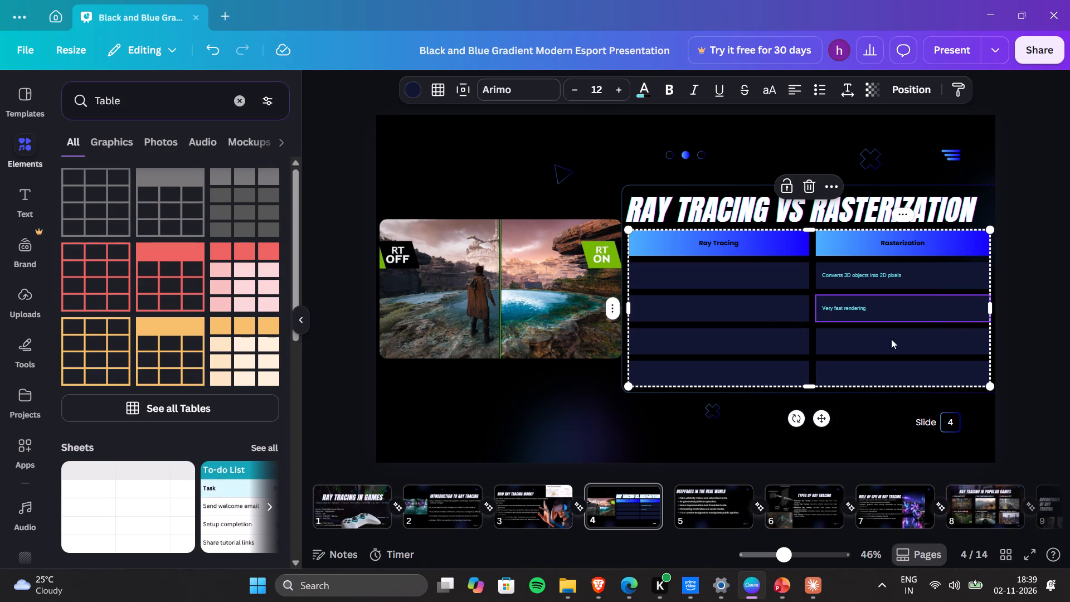
{"action": "left_click", "coordinate": [877, 346]}
{"action": "key", "text": "ctrl+v"}
{"action": "key", "text": "alt+Tab"}
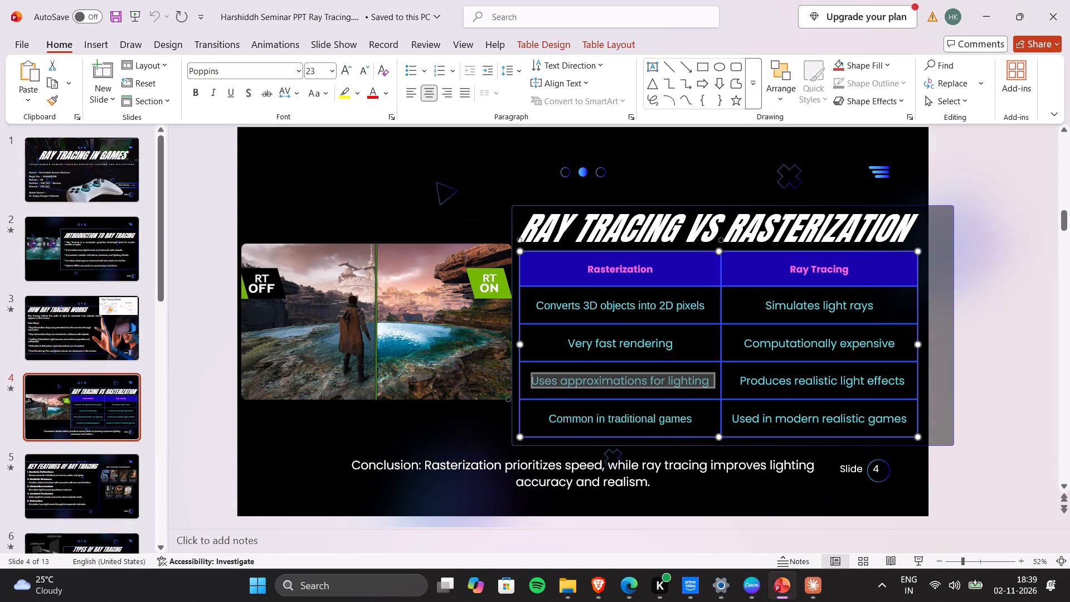
{"action": "key", "text": "alt+Tab"}
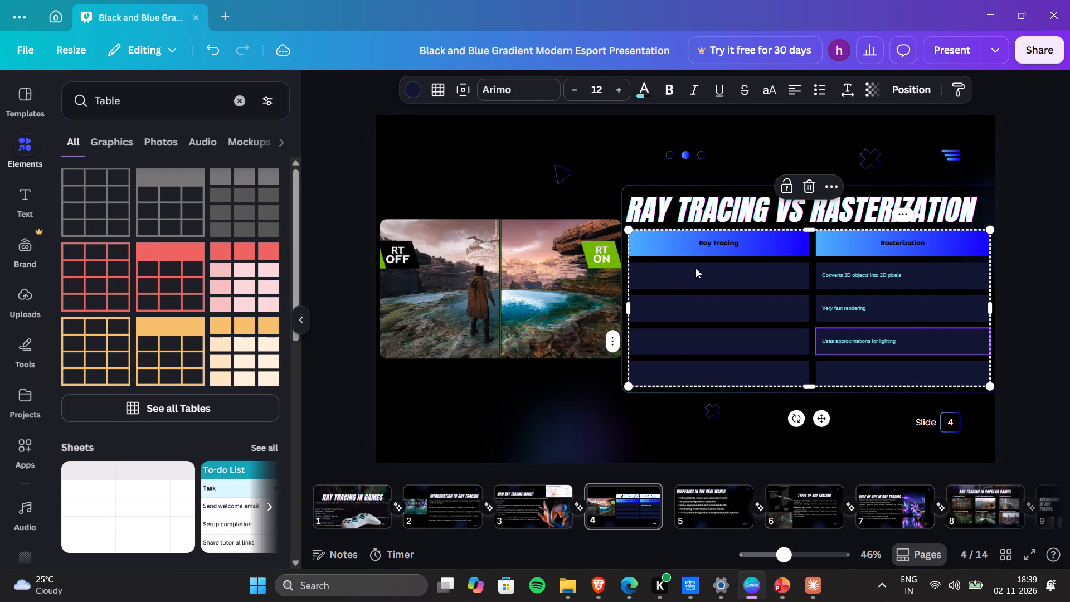
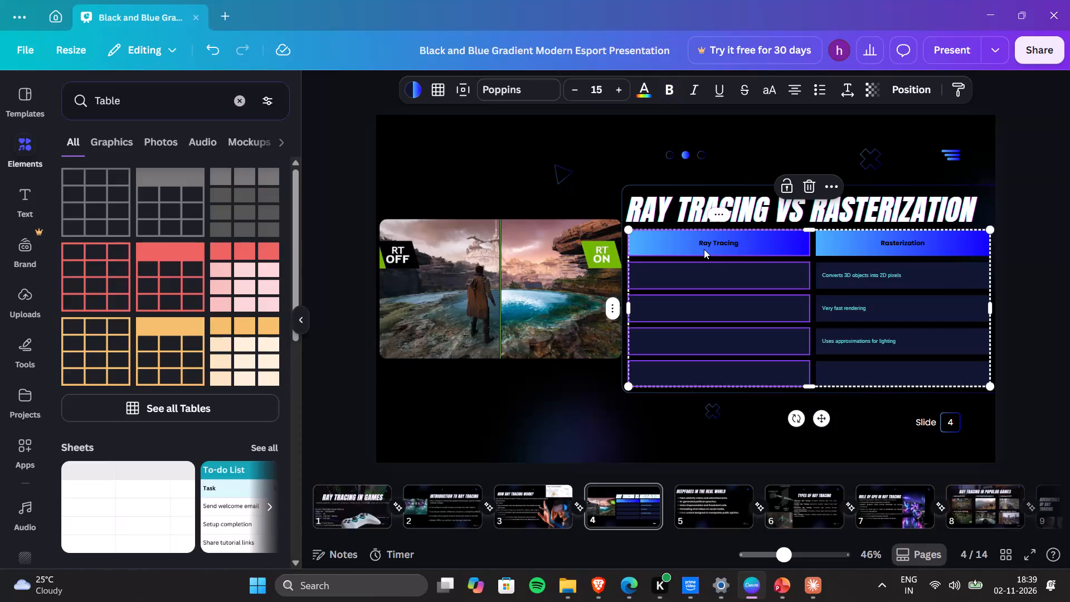
Size all rows and columns of the Canva comparison table equally.
{"action": "key", "text": "ctrl+shift+Right"}
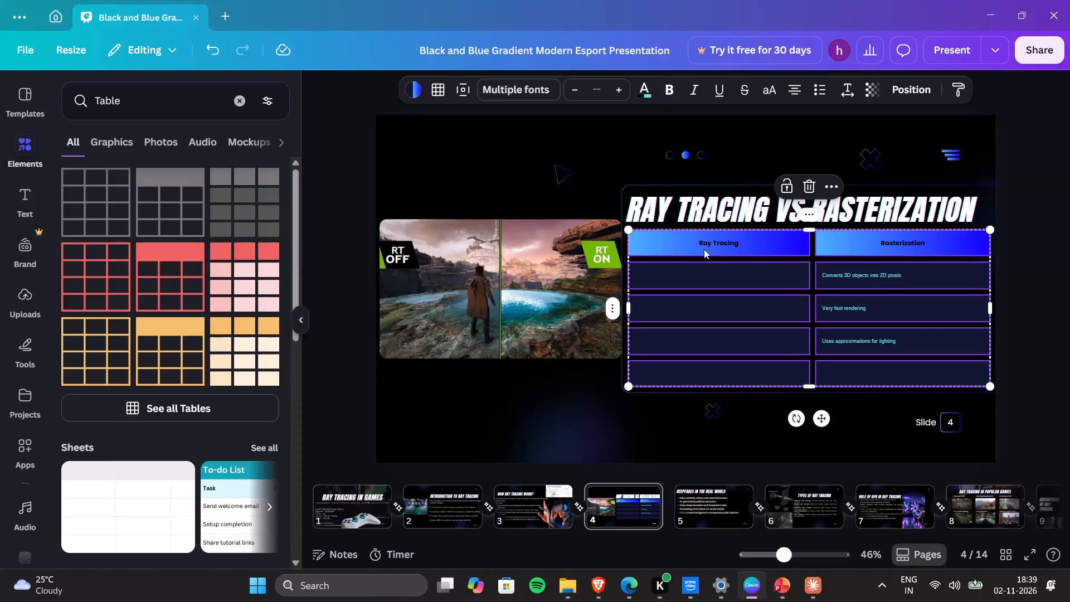
{"action": "left_click", "coordinate": [833, 180]}
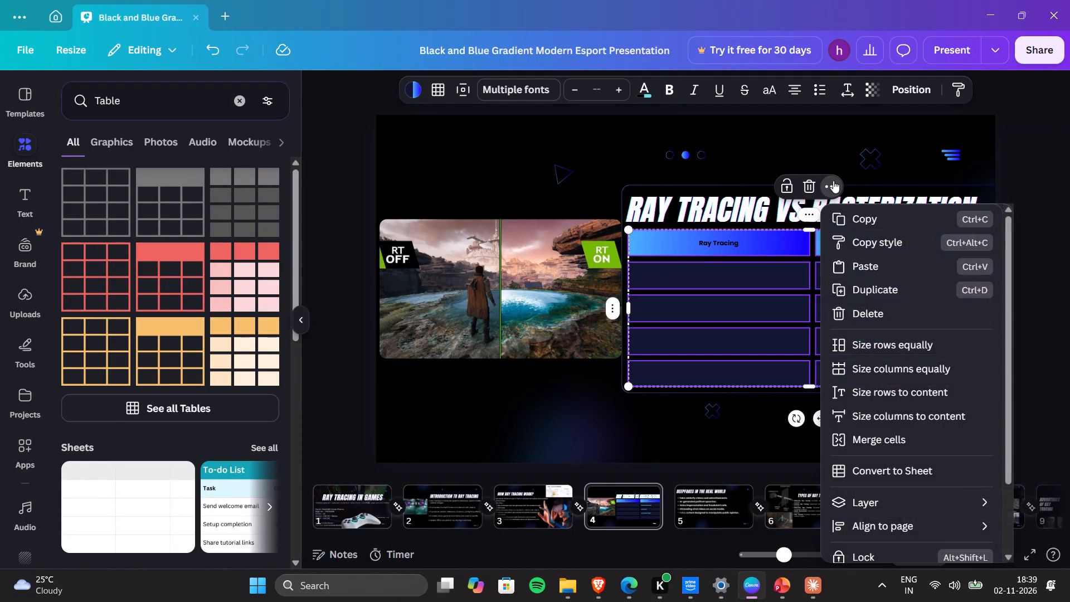
{"action": "left_click", "coordinate": [898, 355]}
{"action": "left_click", "coordinate": [834, 185]}
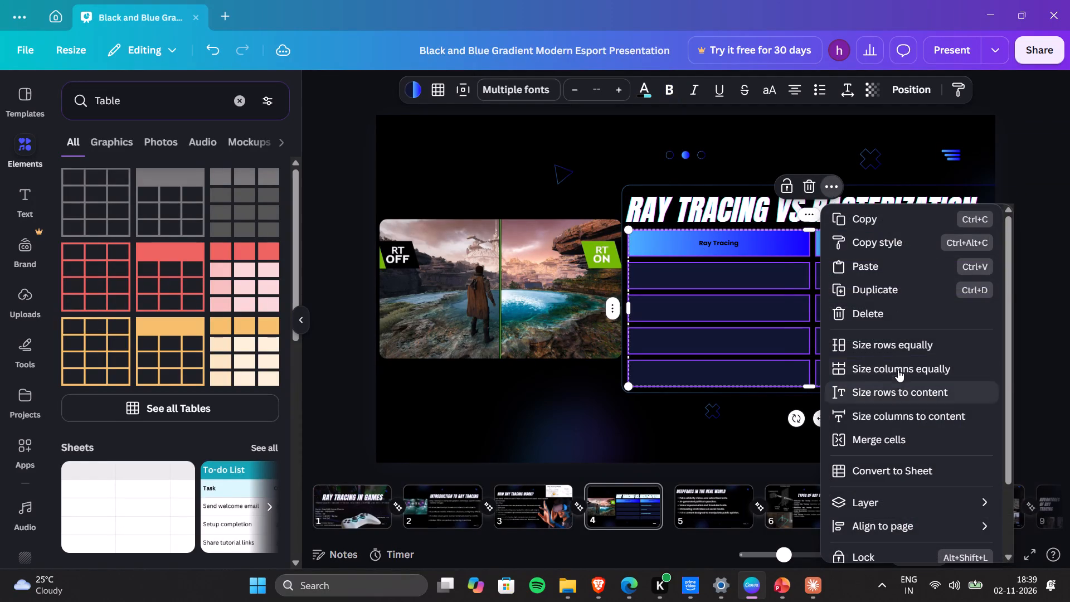
{"action": "left_click", "coordinate": [898, 370]}
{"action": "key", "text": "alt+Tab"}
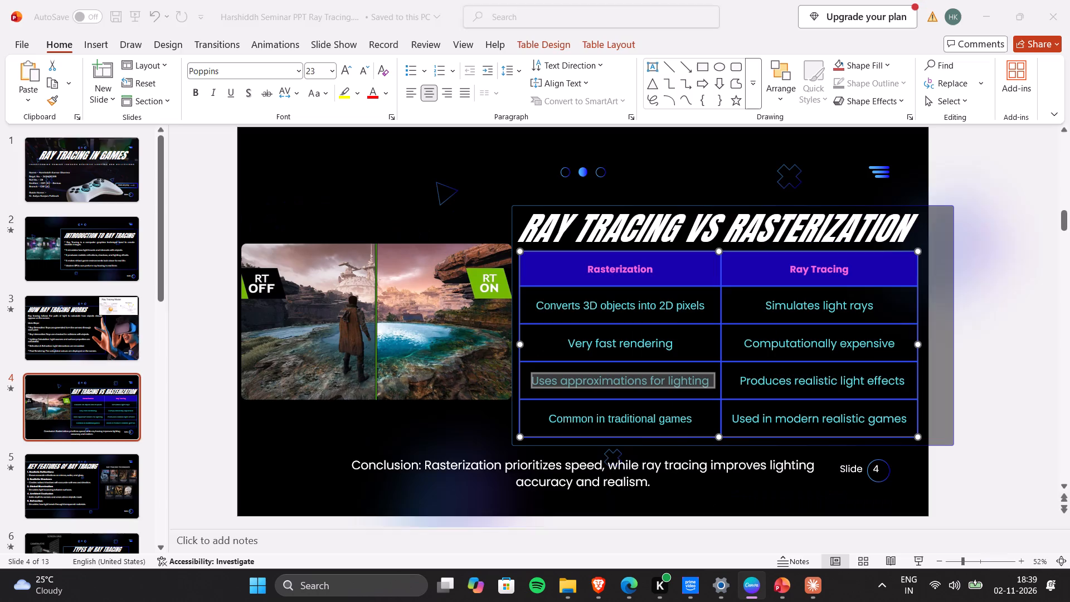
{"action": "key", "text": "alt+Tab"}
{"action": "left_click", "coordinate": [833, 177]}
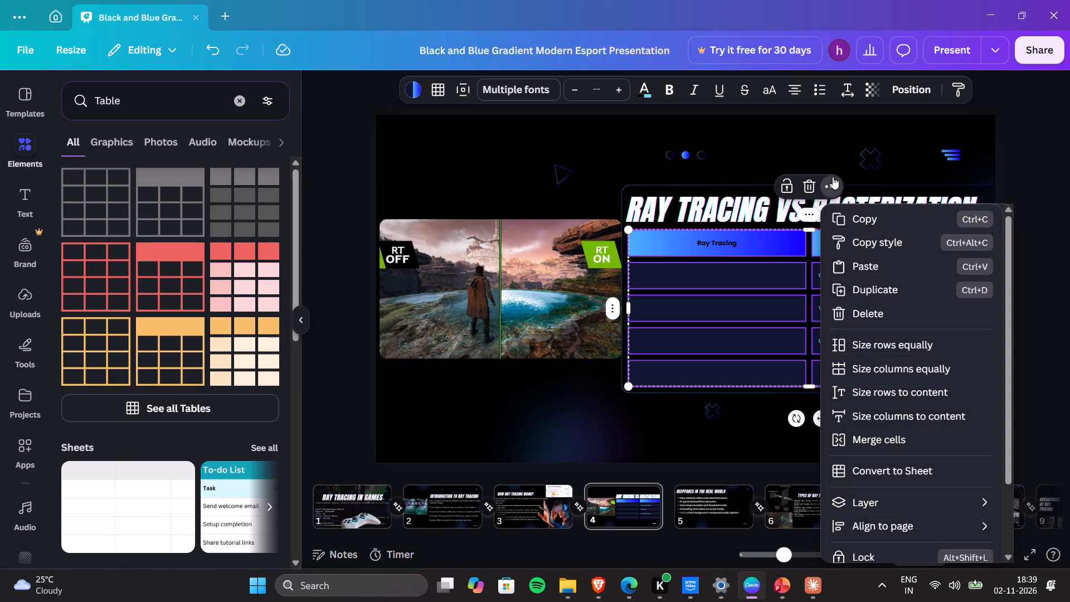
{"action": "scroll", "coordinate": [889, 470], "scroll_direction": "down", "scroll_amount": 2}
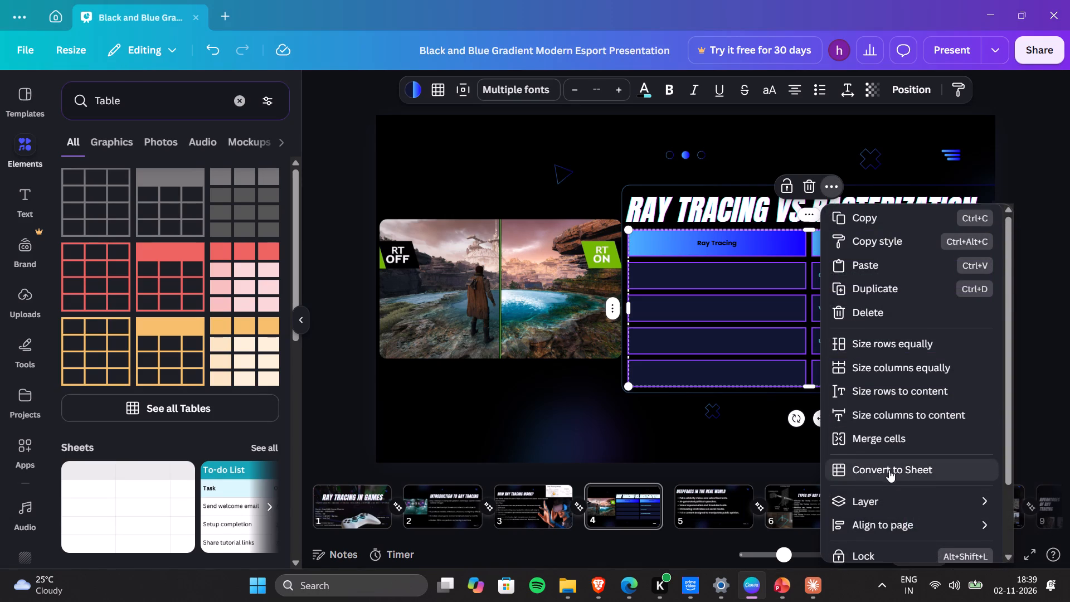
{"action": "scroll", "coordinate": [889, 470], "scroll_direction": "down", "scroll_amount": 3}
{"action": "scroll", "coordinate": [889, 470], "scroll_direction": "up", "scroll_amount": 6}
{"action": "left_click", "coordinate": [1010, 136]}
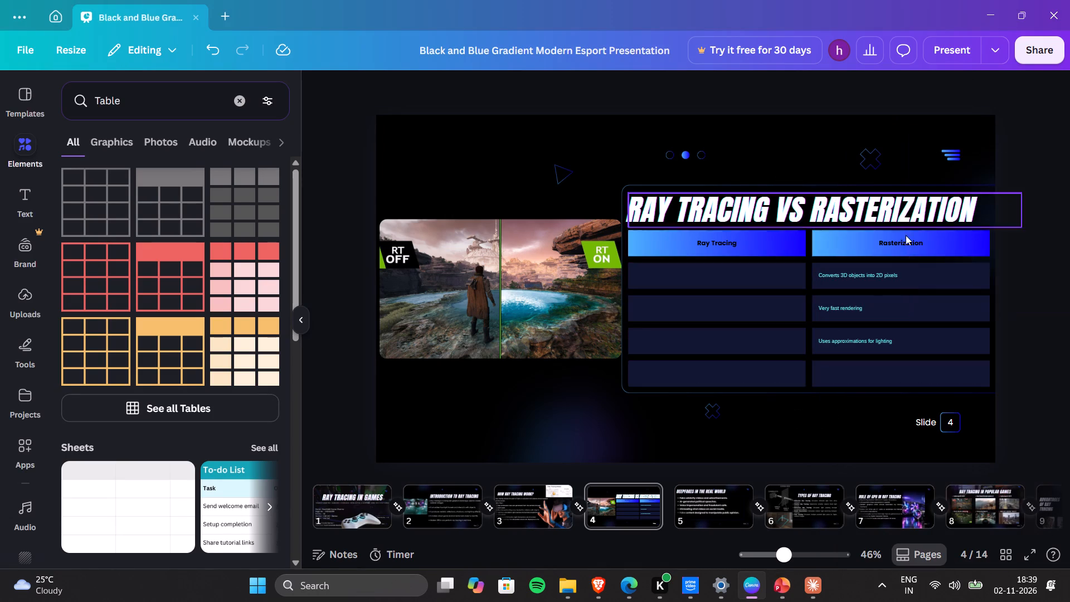
Copy "Common in traditional games" from the PowerPoint table into the fourth cell under "Rasterization" in Canva.
{"action": "key", "text": "alt+Tab"}
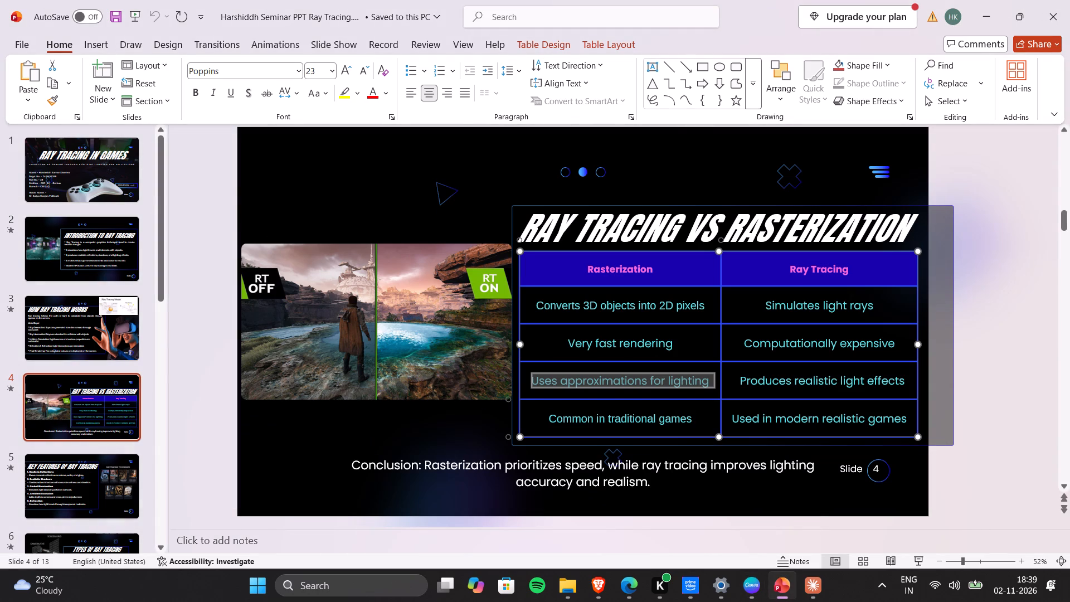
{"action": "left_click_drag", "start_coordinate": [694, 423], "coordinate": [522, 422]}
{"action": "key", "text": "ctrl+c"}
{"action": "key", "text": "alt+Tab"}
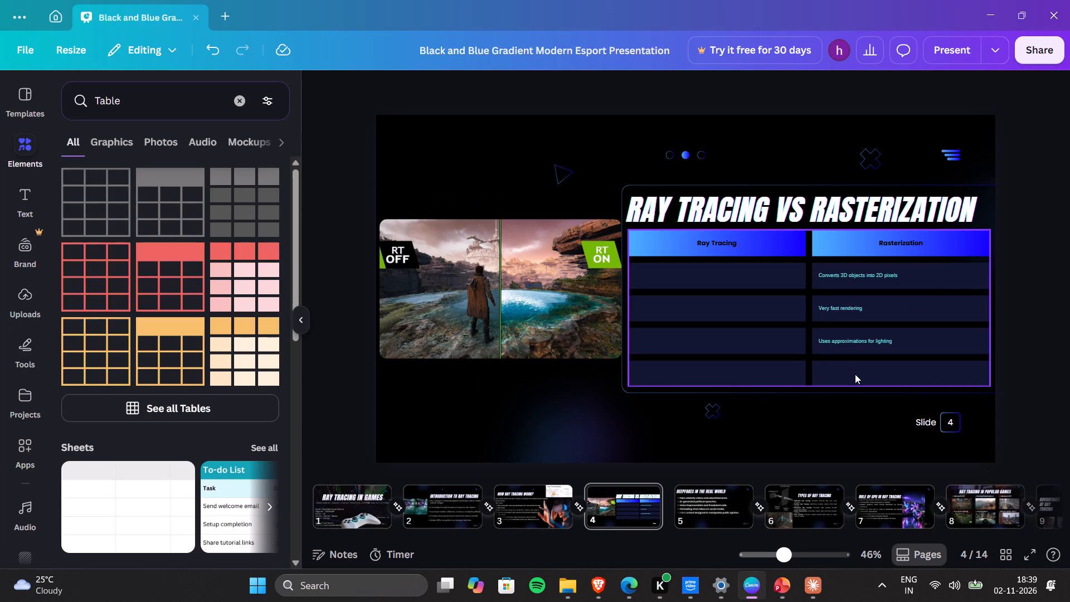
{"action": "left_click", "coordinate": [855, 372]}
{"action": "key", "text": "ctrl+v"}
Copy "Simulates light rays" from the PowerPoint table into the first cell under "Ray Tracing" in Canva.
{"action": "key", "text": "alt+Tab"}
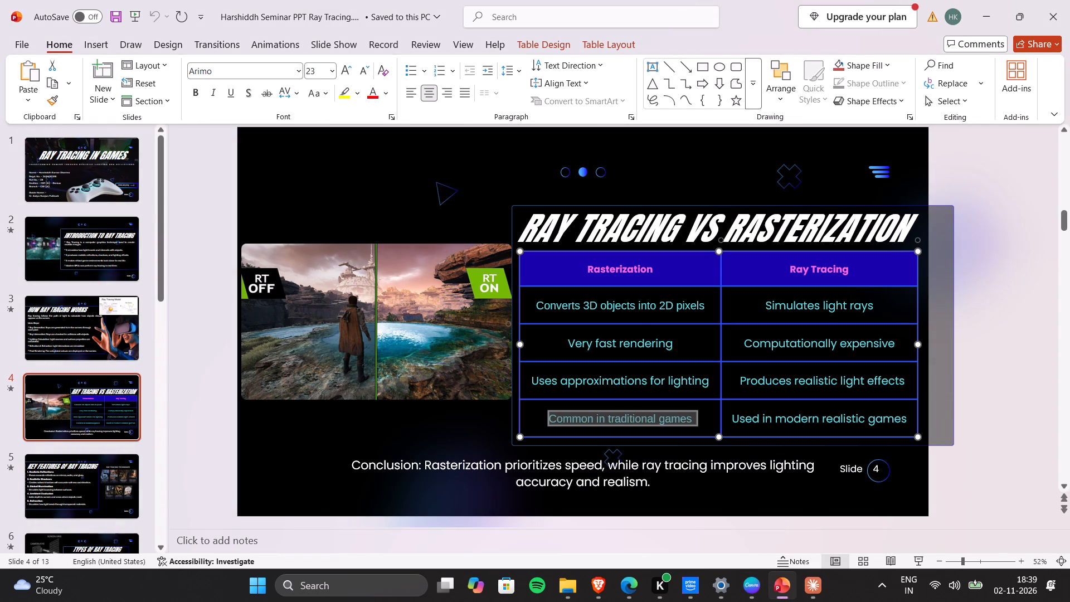
{"action": "left_click", "coordinate": [757, 303]}
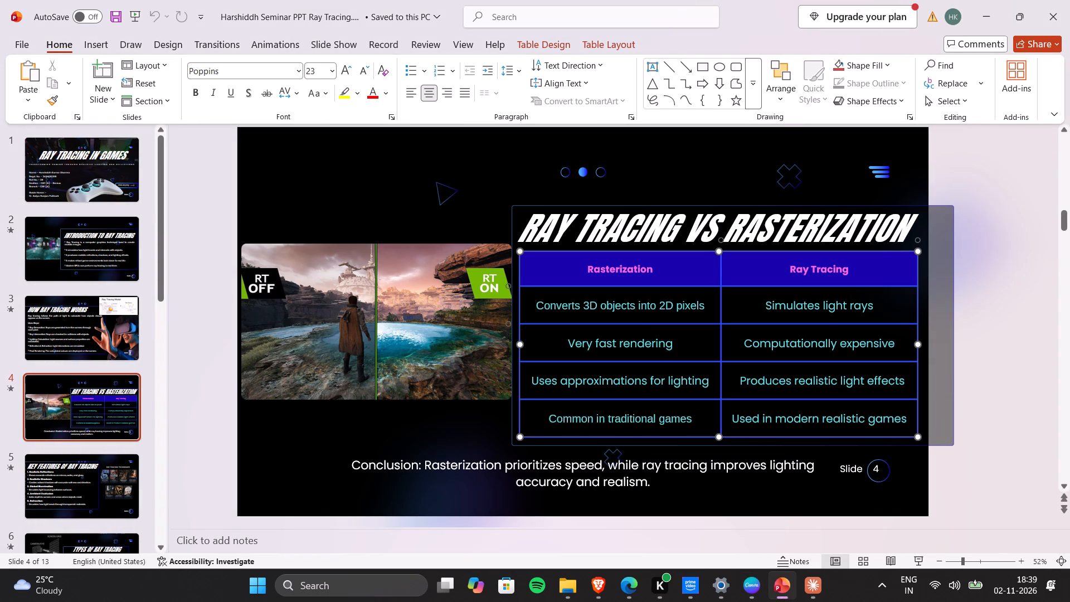
{"action": "key", "text": "ctrl+shift+Right"}
{"action": "key", "text": "ctrl+shift+Right"}
{"action": "key", "text": "ctrl+shift+Right"}
{"action": "key", "text": "ctrl+c"}
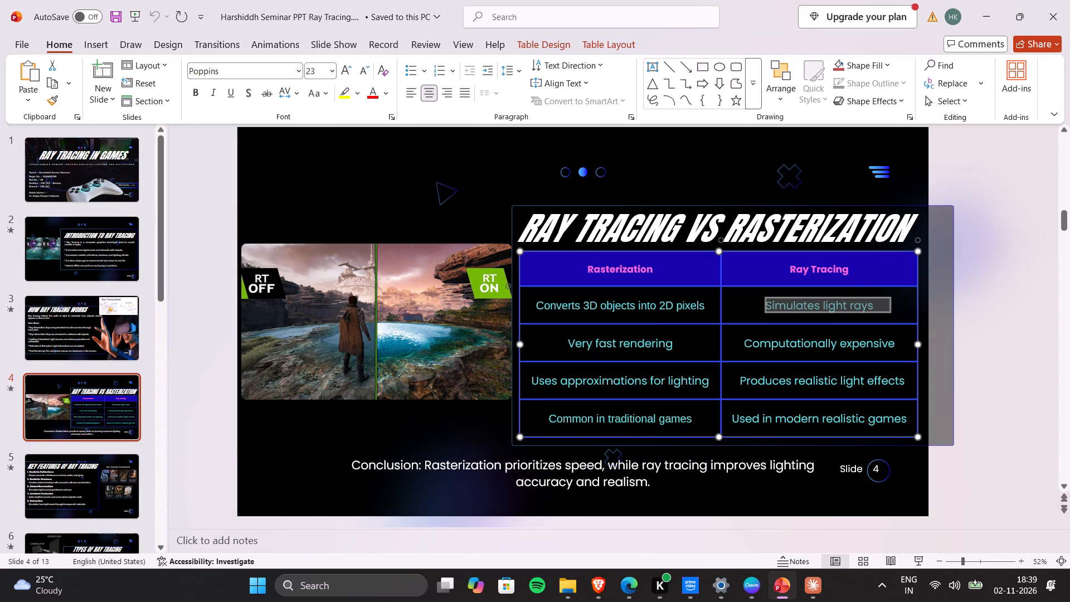
{"action": "key", "text": "alt+Tab"}
{"action": "left_click", "coordinate": [737, 286]}
{"action": "left_click", "coordinate": [736, 278]}
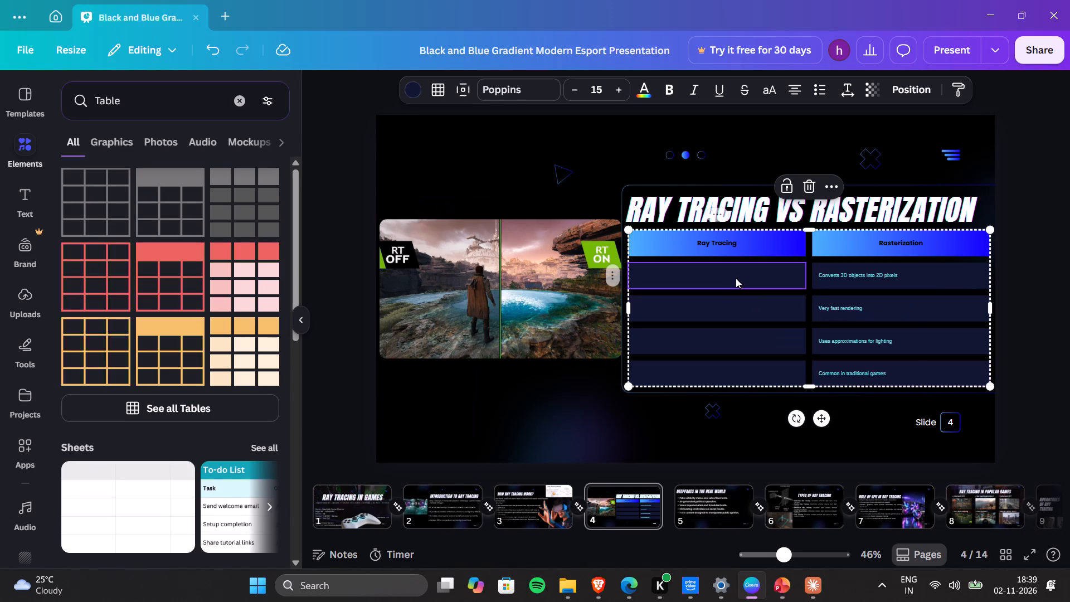
{"action": "key", "text": "ctrl+v"}
Copy "Computationally expensive" from the PowerPoint table into the second cell under "Ray Tracing" in Canva.
{"action": "key", "text": "alt+Tab"}
{"action": "left_click_drag", "start_coordinate": [742, 350], "coordinate": [889, 353]}
{"action": "key", "text": "ctrl+v"}
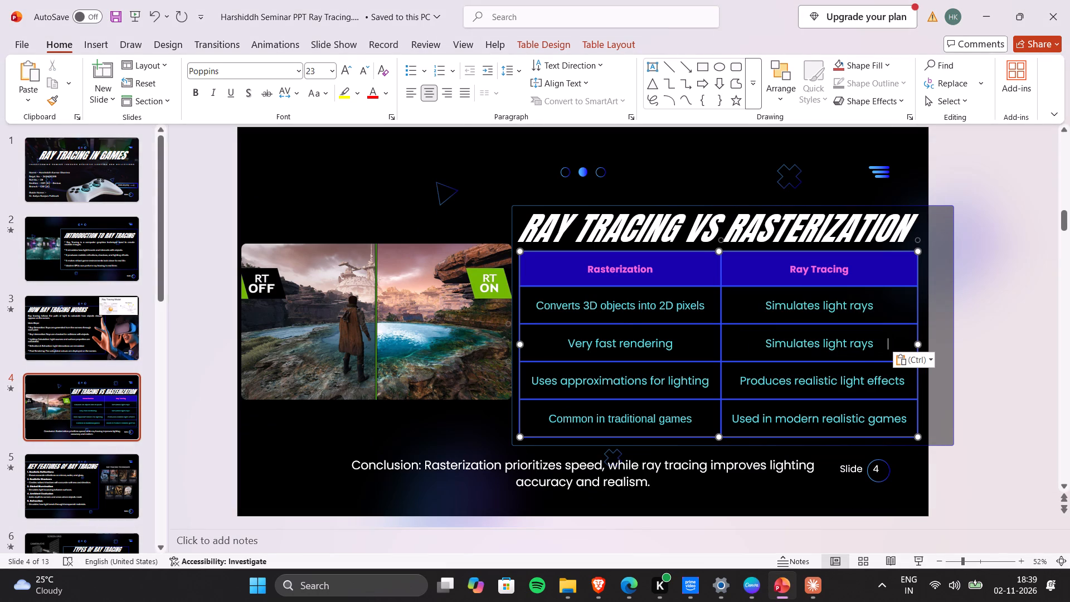
{"action": "key", "text": "ctrl+z"}
{"action": "key", "text": "ctrl+c"}
{"action": "key", "text": "alt+Tab"}
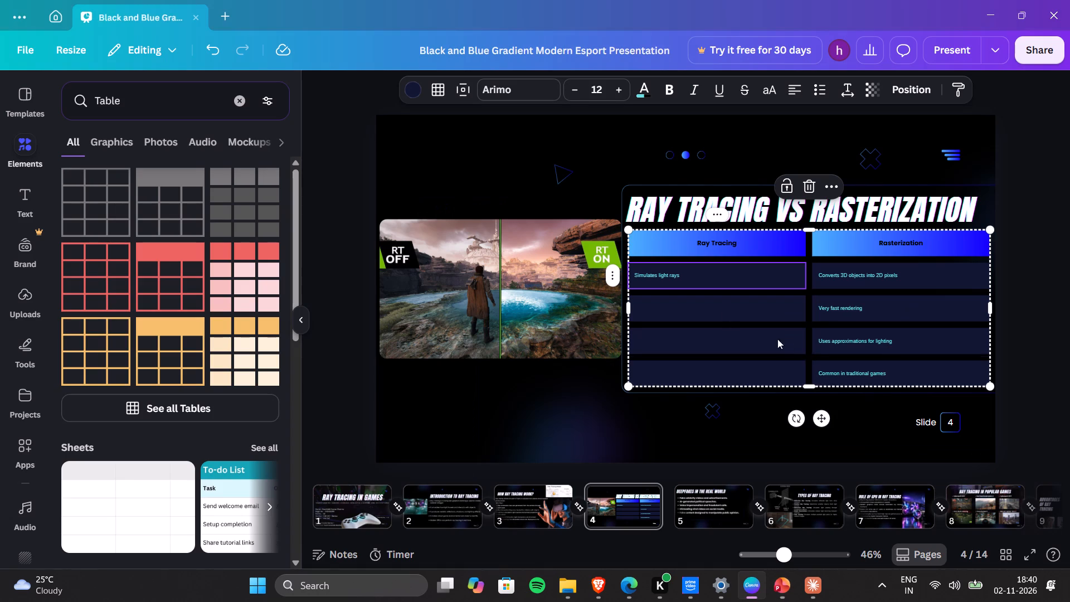
{"action": "left_click", "coordinate": [727, 311]}
{"action": "key", "text": "ctrl+v"}
Copy "Produces realistic light effects" from the PowerPoint table into the third cell under "Ray Tracing" in Canva.
{"action": "key", "text": "alt+Tab"}
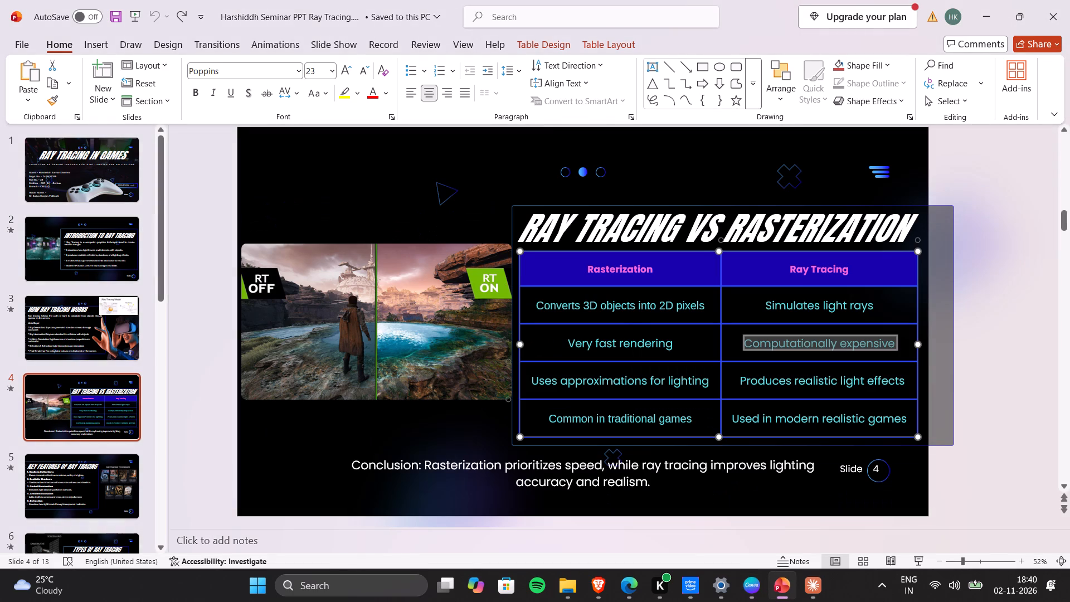
{"action": "left_click_drag", "start_coordinate": [735, 381], "coordinate": [904, 387]}
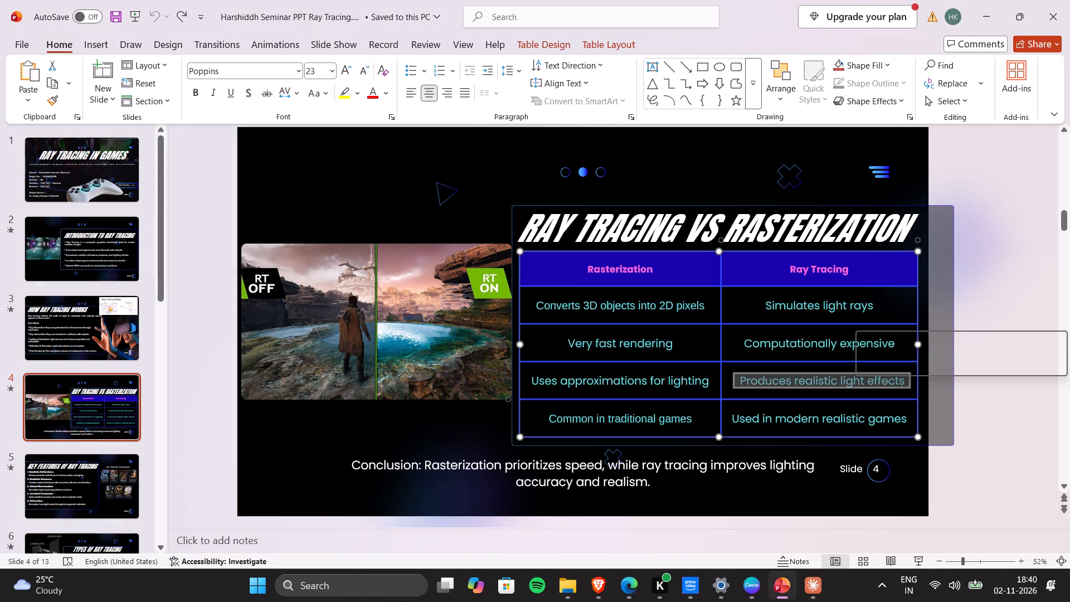
{"action": "key", "text": "ctrl+c"}
{"action": "key", "text": "alt+Tab"}
{"action": "left_click", "coordinate": [776, 342]}
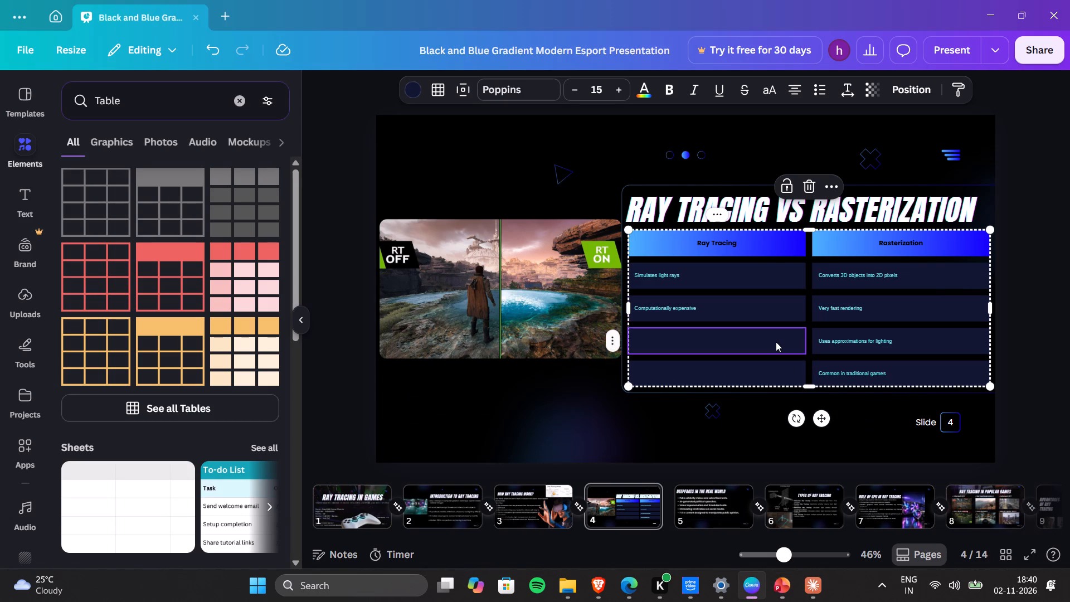
{"action": "key", "text": "ctrl+v"}
Copy "Used in modern realistic games" from the PowerPoint table into the fourth cell under "Ray Tracing" in Canva.
{"action": "key", "text": "alt+Tab"}
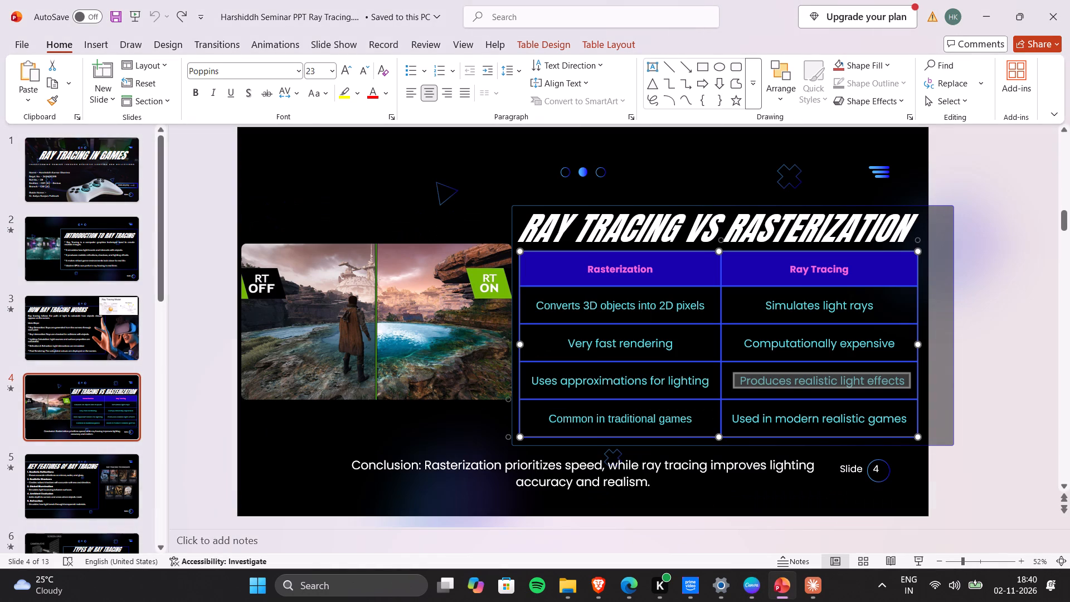
{"action": "left_click_drag", "start_coordinate": [732, 420], "coordinate": [907, 416]}
{"action": "key", "text": "ctrl+c"}
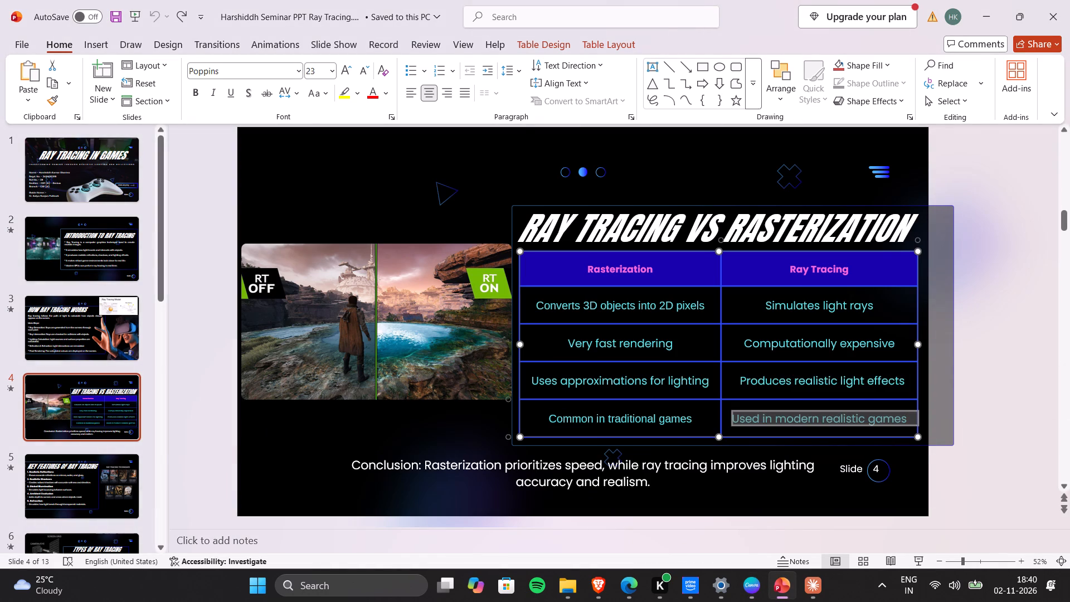
{"action": "key", "text": "alt+Tab"}
{"action": "left_click", "coordinate": [718, 372]}
{"action": "key", "text": "ctrl+v"}
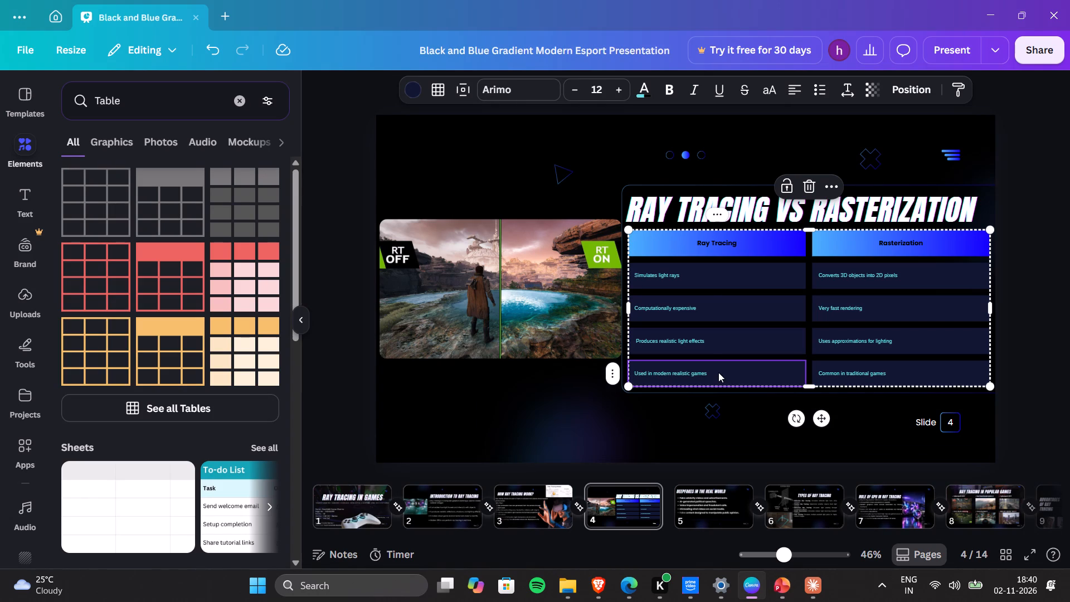
Centre-align the text in all eight body cells below the table's header row.
{"action": "left_click", "coordinate": [717, 275]}
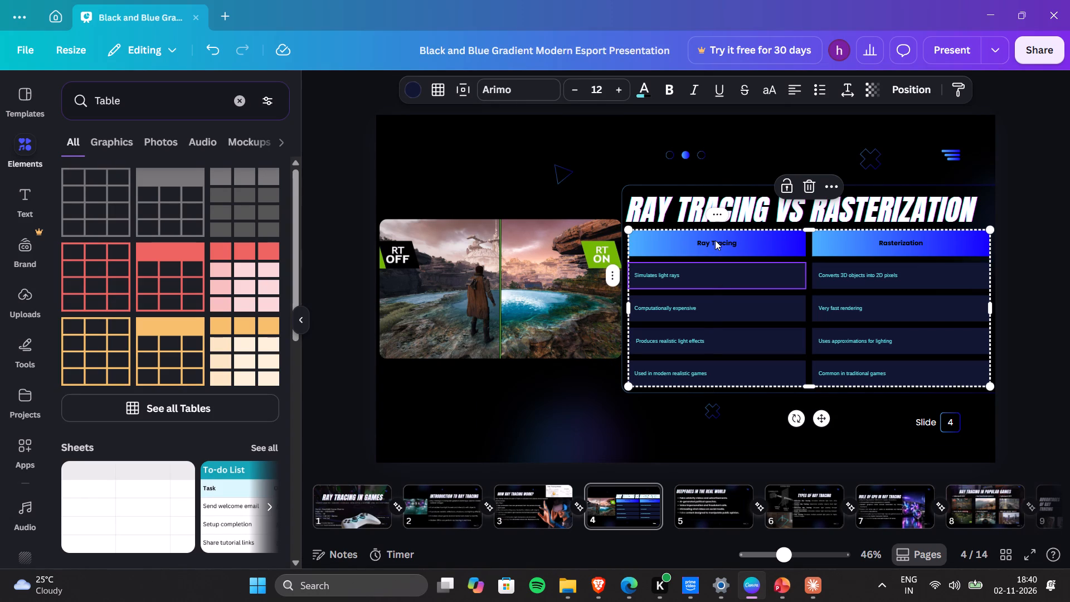
{"action": "key", "text": "ctrl+shift+Down"}
{"action": "key", "text": "ctrl+shift+Down"}
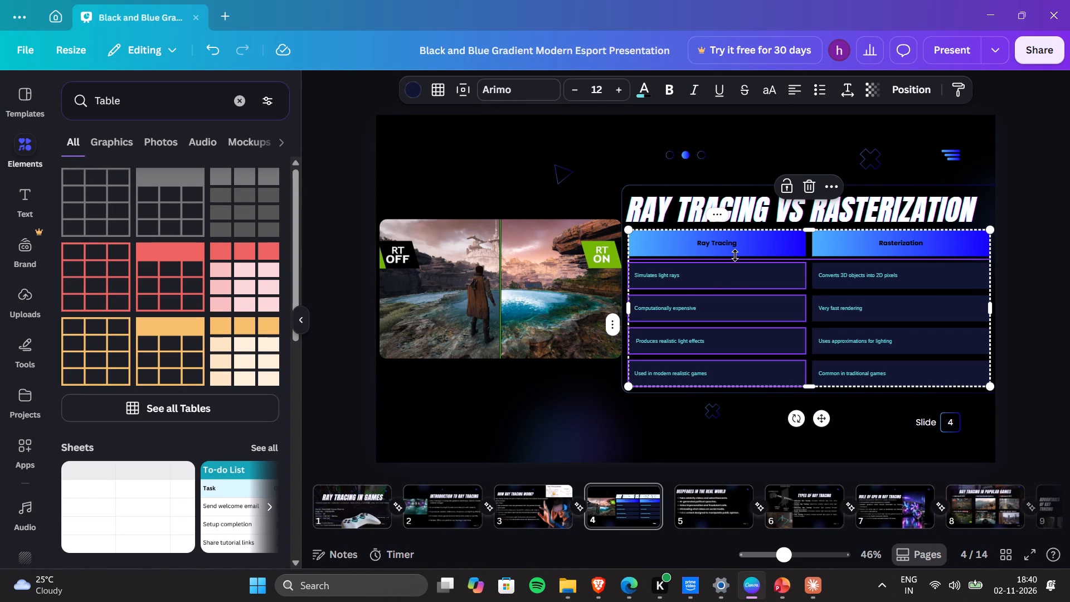
{"action": "key", "text": "ctrl+shift+Right"}
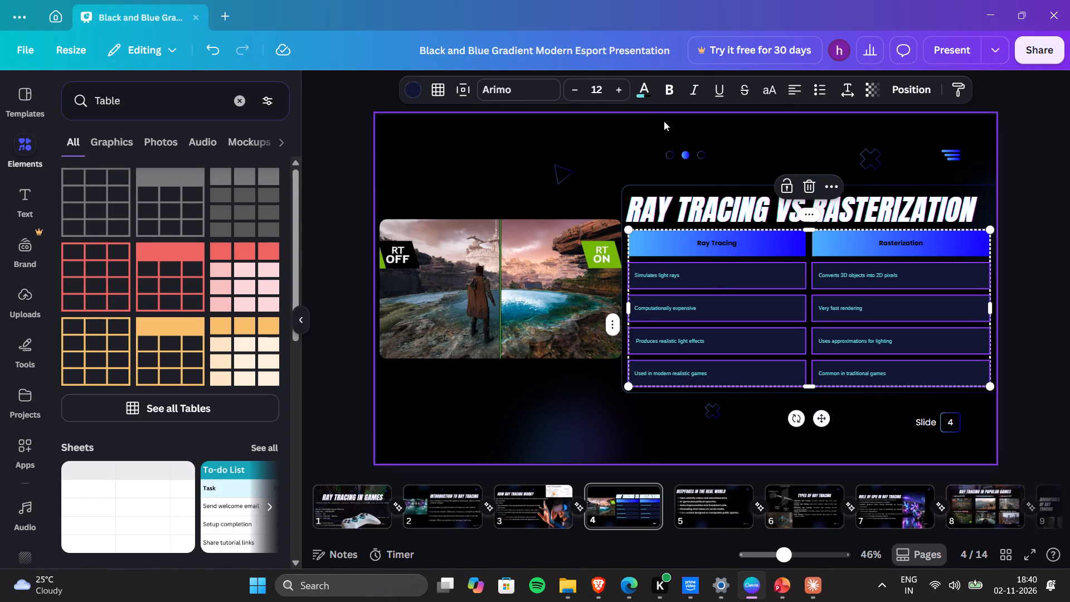
{"action": "left_click", "coordinate": [795, 84]}
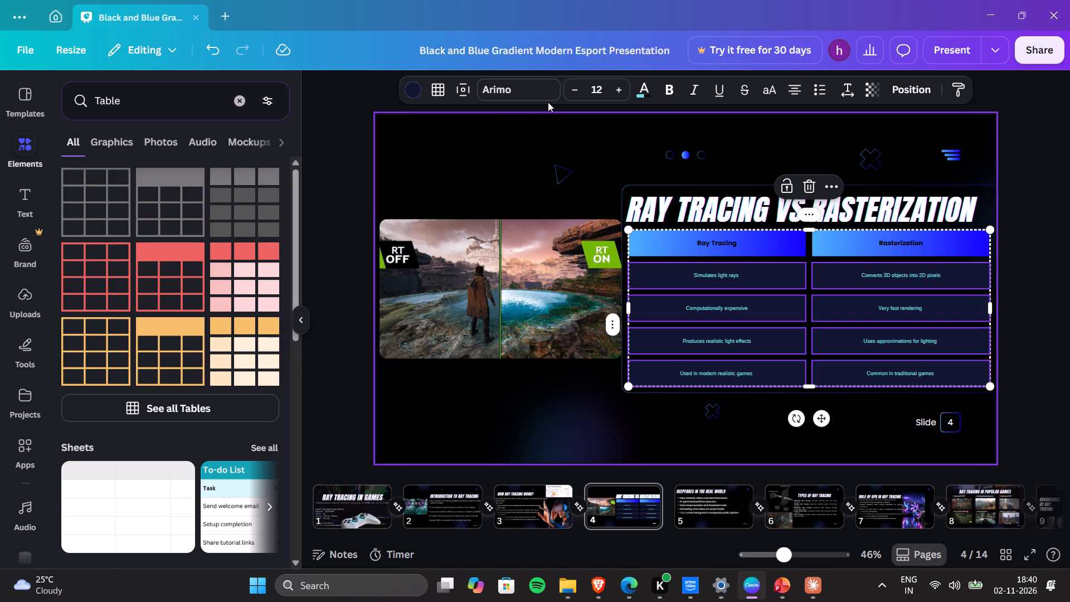
Set the font size of the eight body cells to 20.
{"action": "triple_click", "coordinate": [618, 85]}
{"action": "triple_click", "coordinate": [618, 85]}
{"action": "triple_click", "coordinate": [618, 85]}
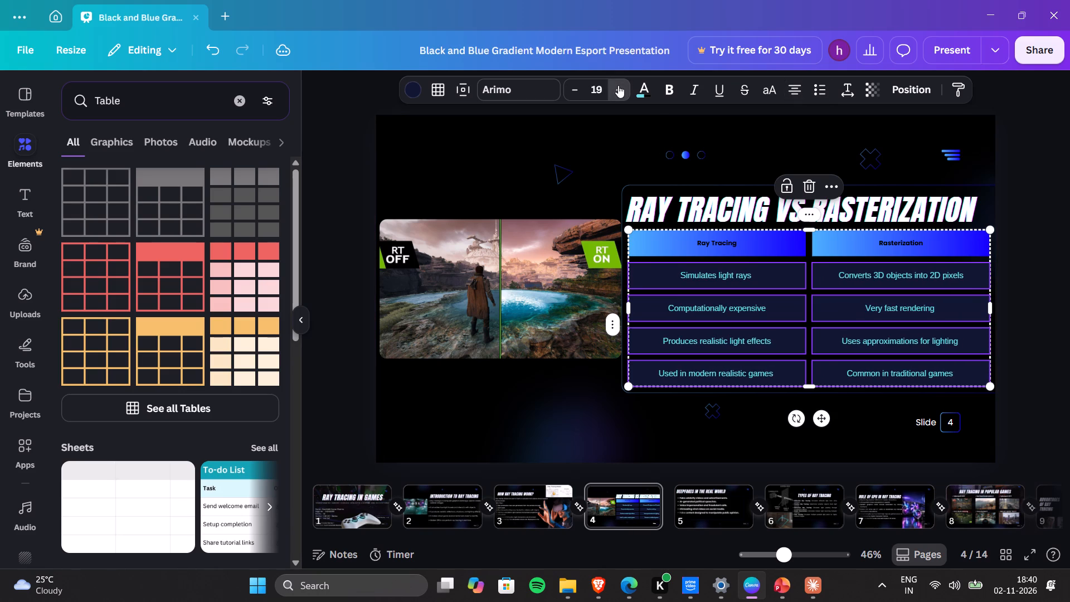
{"action": "left_click", "coordinate": [618, 85]}
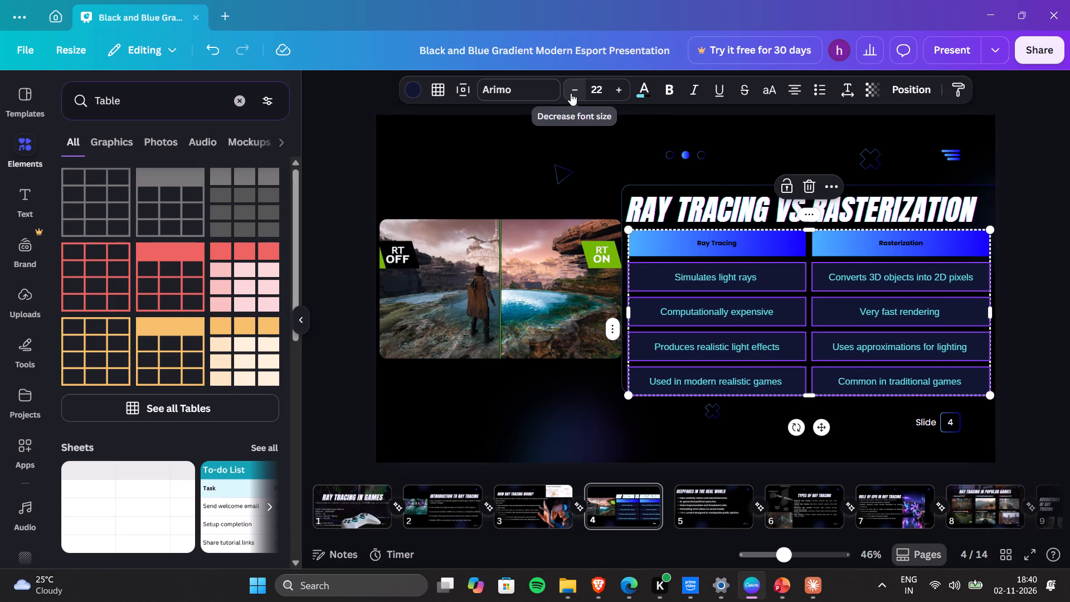
{"action": "double_click", "coordinate": [571, 93]}
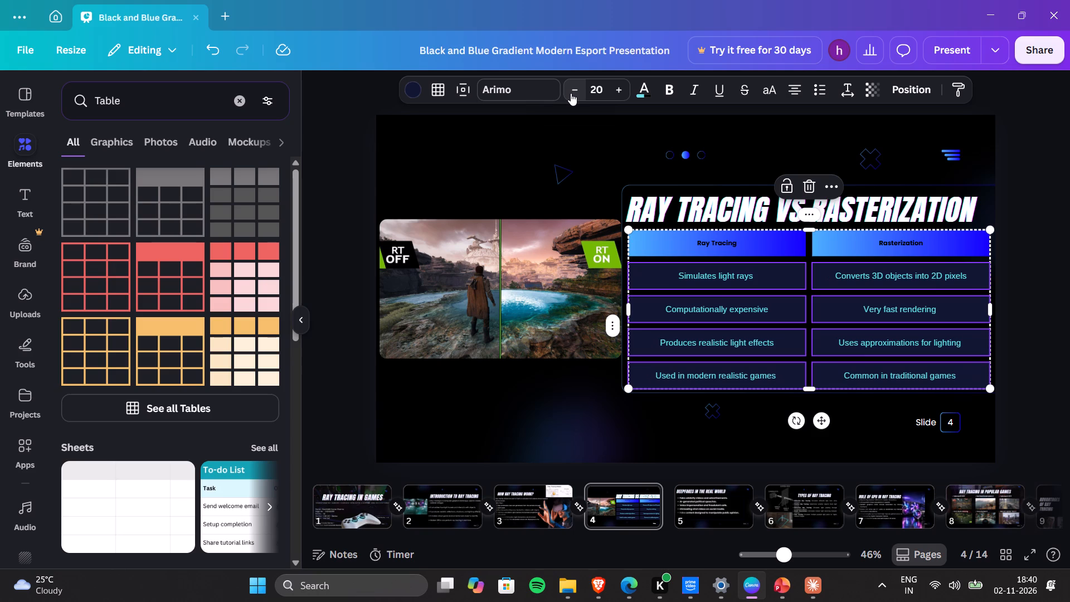
Change the font of the eight body cells to Poppins.
{"action": "left_click", "coordinate": [473, 88]}
{"action": "left_click", "coordinate": [493, 86]}
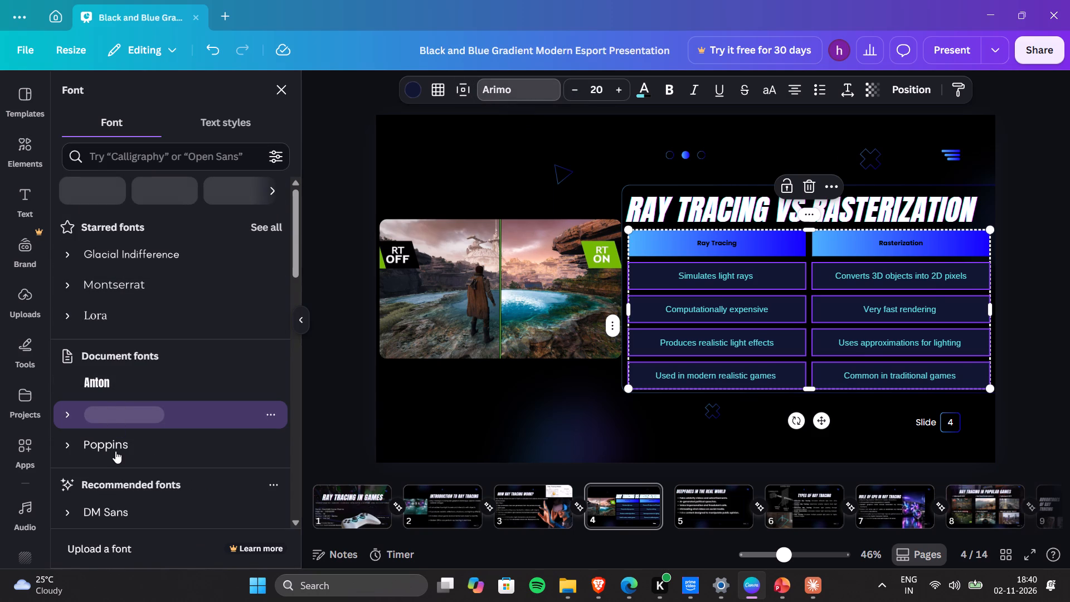
{"action": "left_click", "coordinate": [115, 454]}
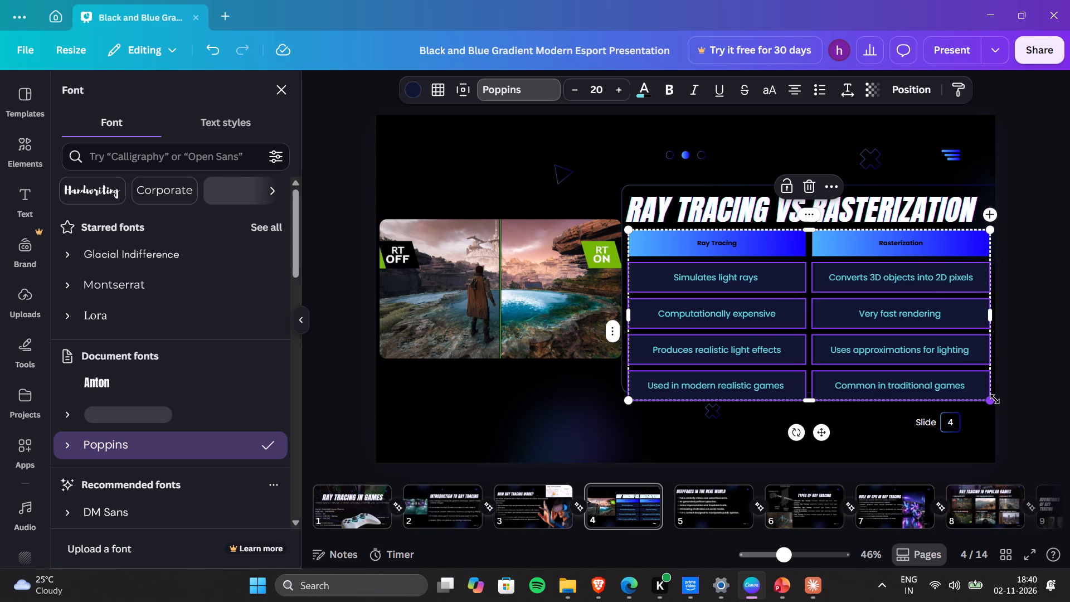
Resize the table from its lower corner to be slightly narrower, about 1,110 wide and 428 high.
{"action": "left_click_drag", "start_coordinate": [994, 399], "coordinate": [957, 323]}
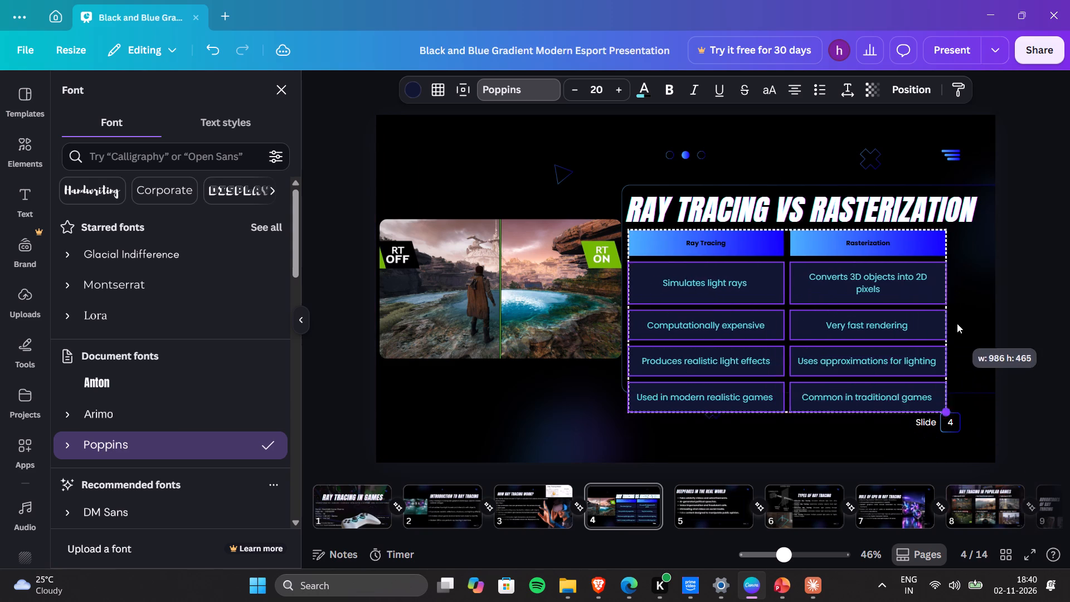
{"action": "left_click_drag", "start_coordinate": [957, 323], "coordinate": [991, 320]}
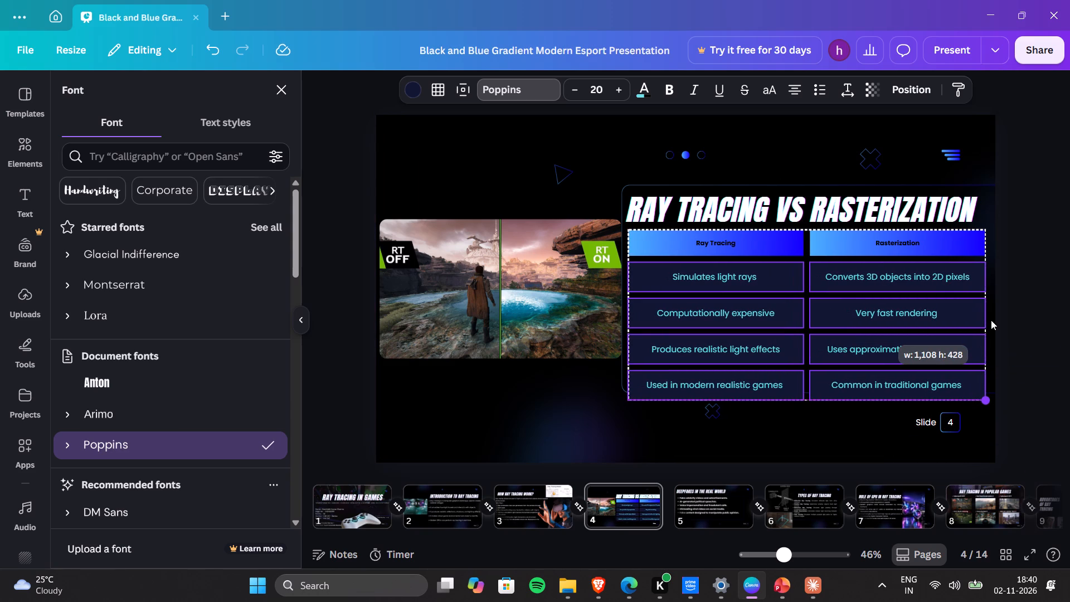
{"action": "left_click_drag", "start_coordinate": [991, 320], "coordinate": [992, 321]}
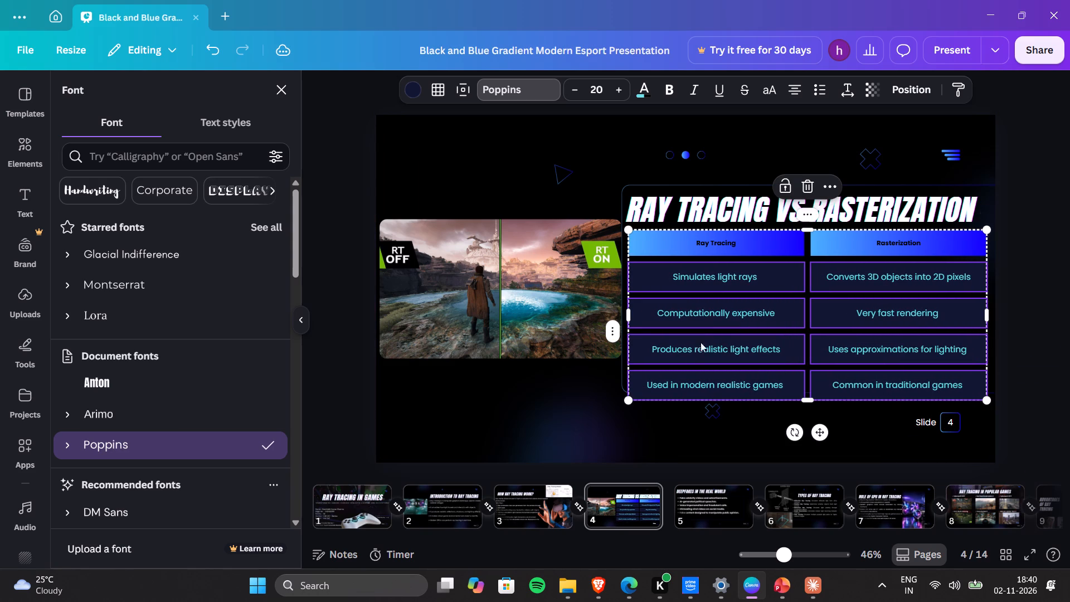
Extend the outlined frame behind the title and table downward so it encloses the table's last row.
{"action": "left_click", "coordinate": [628, 185]}
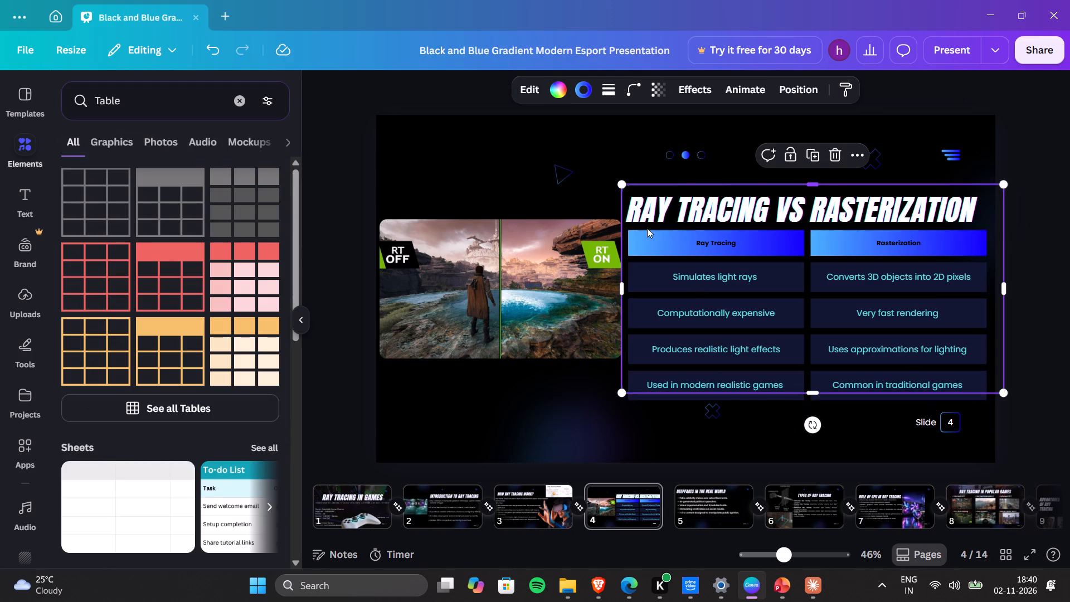
{"action": "left_click_drag", "start_coordinate": [815, 392], "coordinate": [814, 405]}
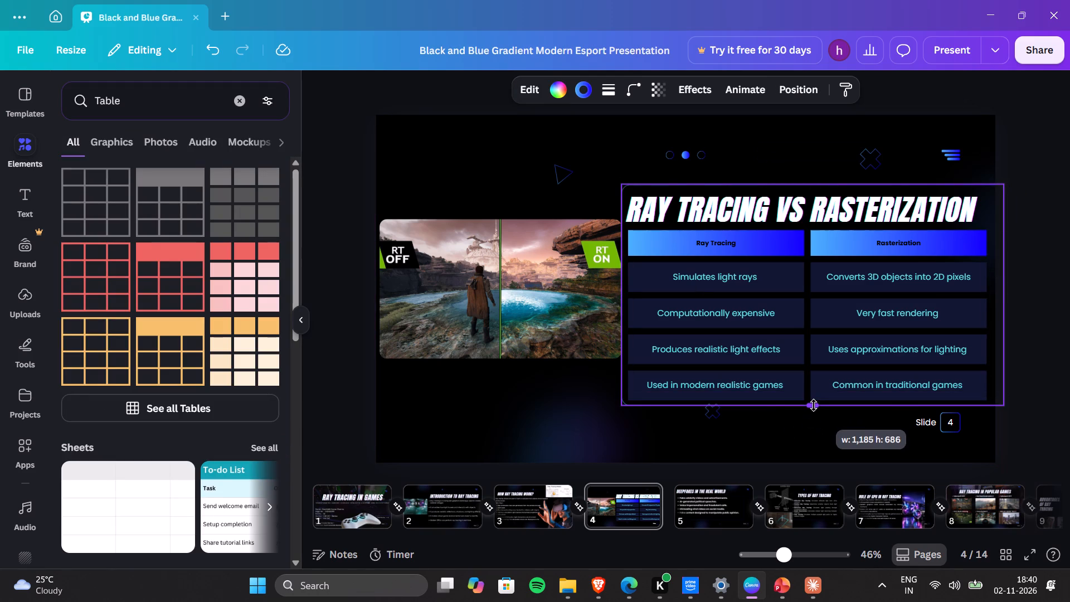
{"action": "left_click_drag", "start_coordinate": [814, 405], "coordinate": [812, 408]}
{"action": "left_click_drag", "start_coordinate": [812, 408], "coordinate": [810, 411]}
{"action": "left_click", "coordinate": [1023, 321]}
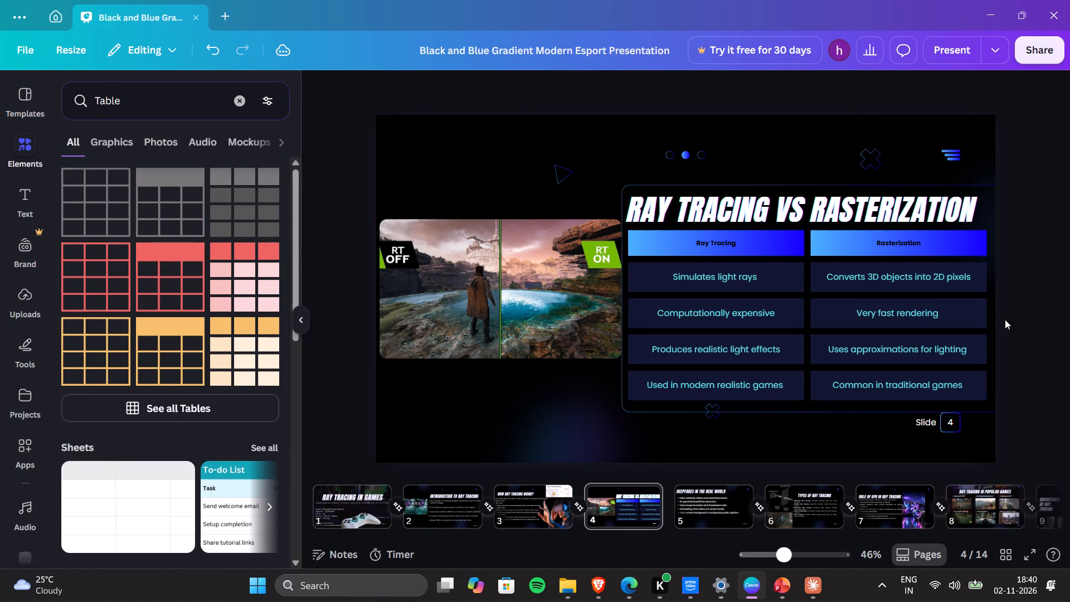
Increase the font size of both header cells, Ray Tracing and Rasterization, to 27.
{"action": "left_click", "coordinate": [730, 245]}
{"action": "left_click", "coordinate": [730, 245]}
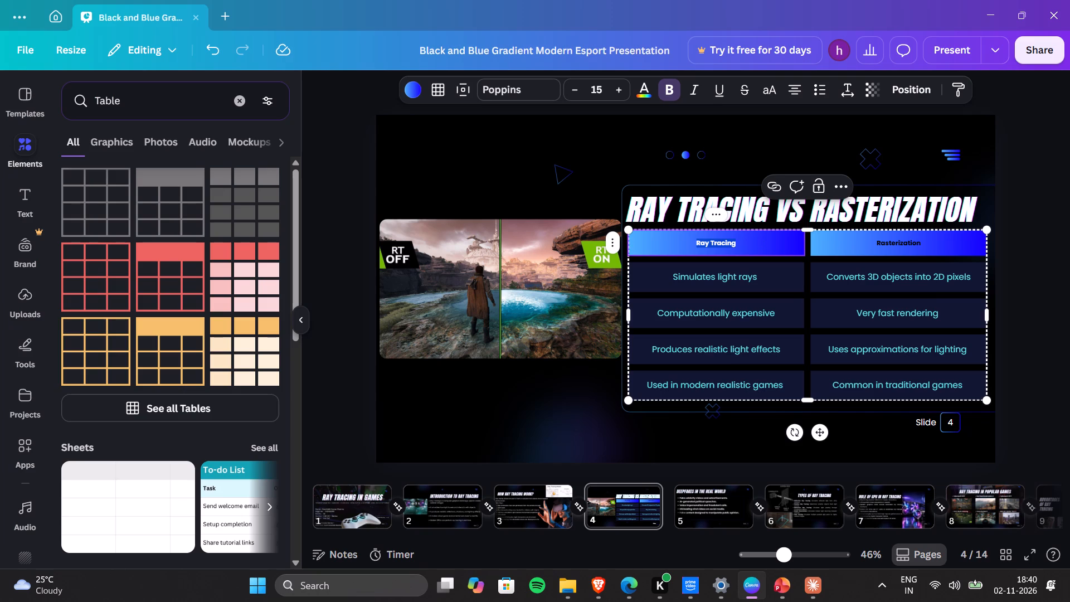
{"action": "left_click", "coordinate": [756, 231]}
{"action": "left_click", "coordinate": [780, 303]}
{"action": "left_click", "coordinate": [769, 259]}
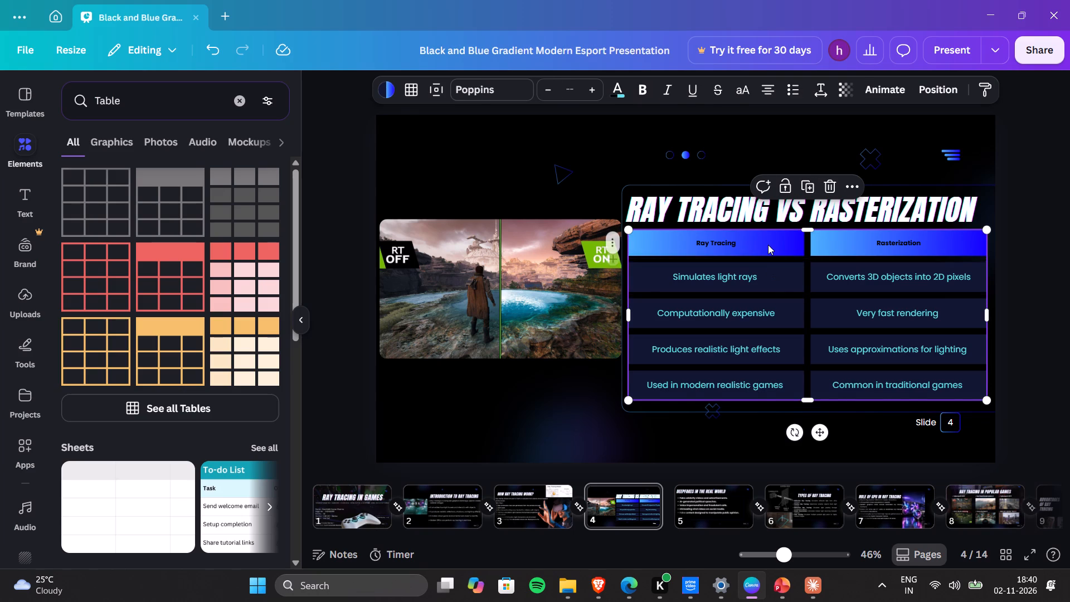
{"action": "left_click", "coordinate": [767, 244]}
{"action": "key", "text": "ctrl+shift+Right"}
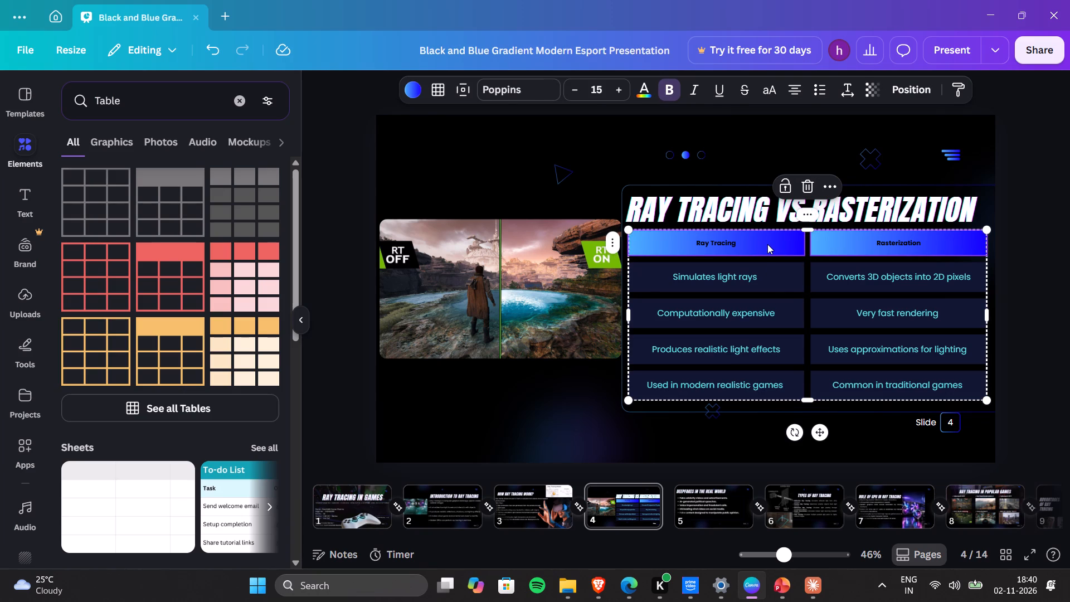
{"action": "triple_click", "coordinate": [621, 84]}
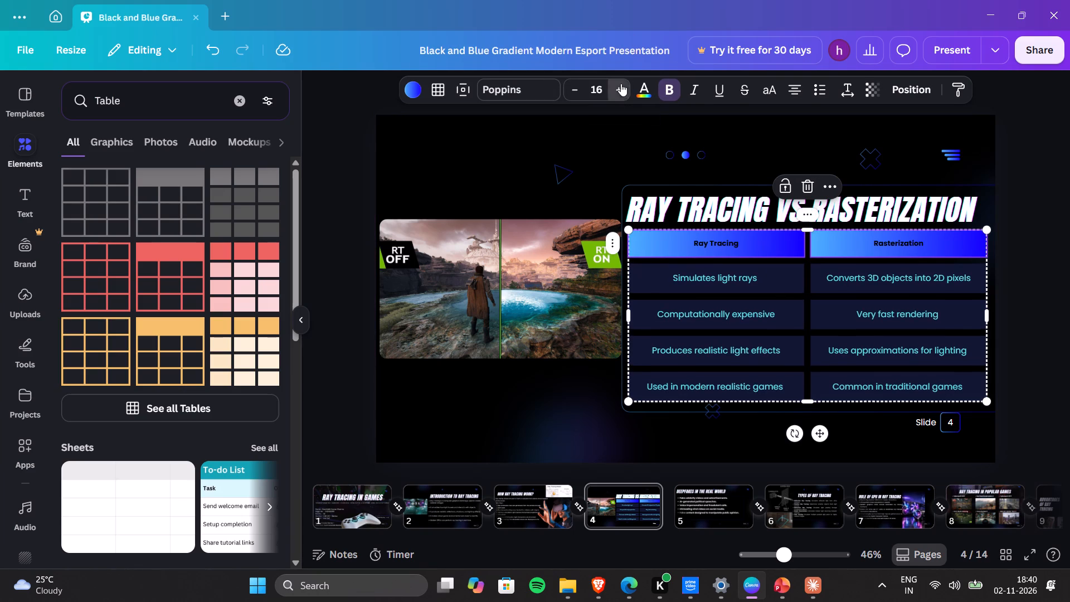
{"action": "triple_click", "coordinate": [621, 84]}
{"action": "triple_click", "coordinate": [621, 84]}
{"action": "triple_click", "coordinate": [621, 84]}
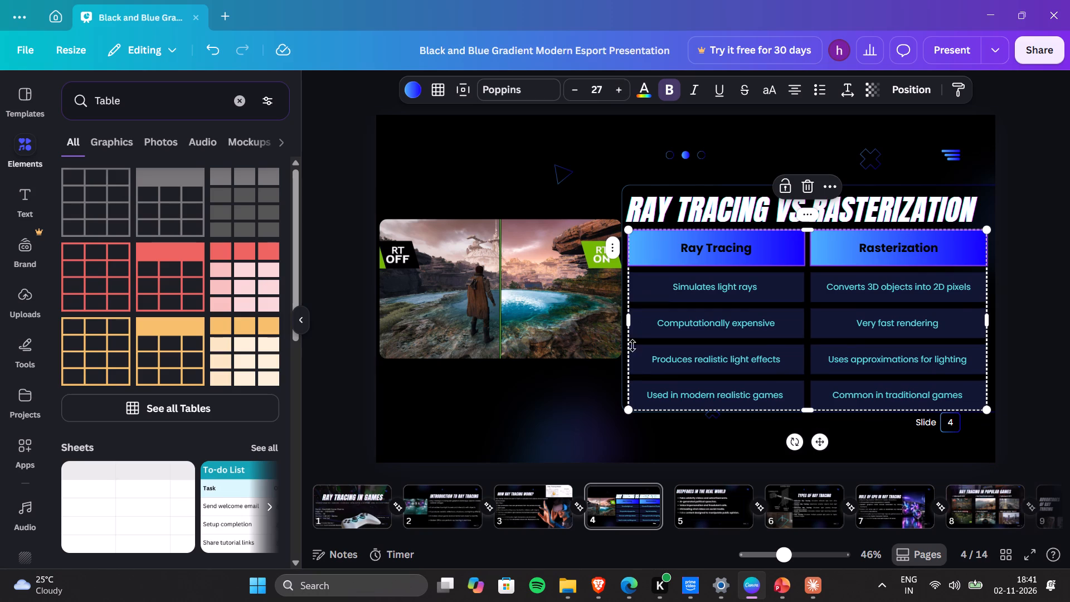
{"action": "left_click", "coordinate": [605, 414]}
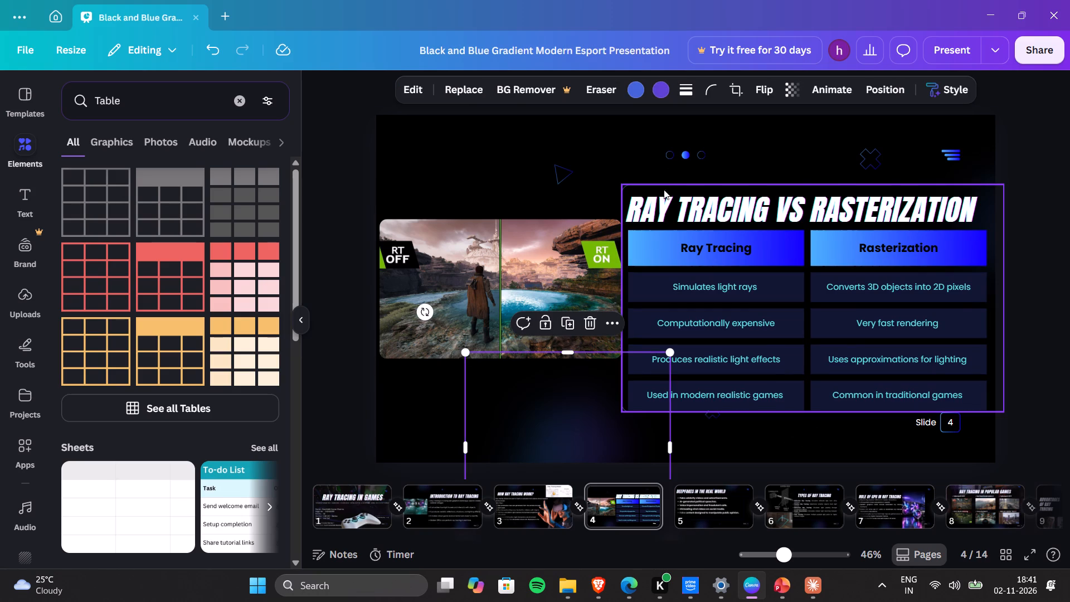
{"action": "left_click", "coordinate": [665, 186]}
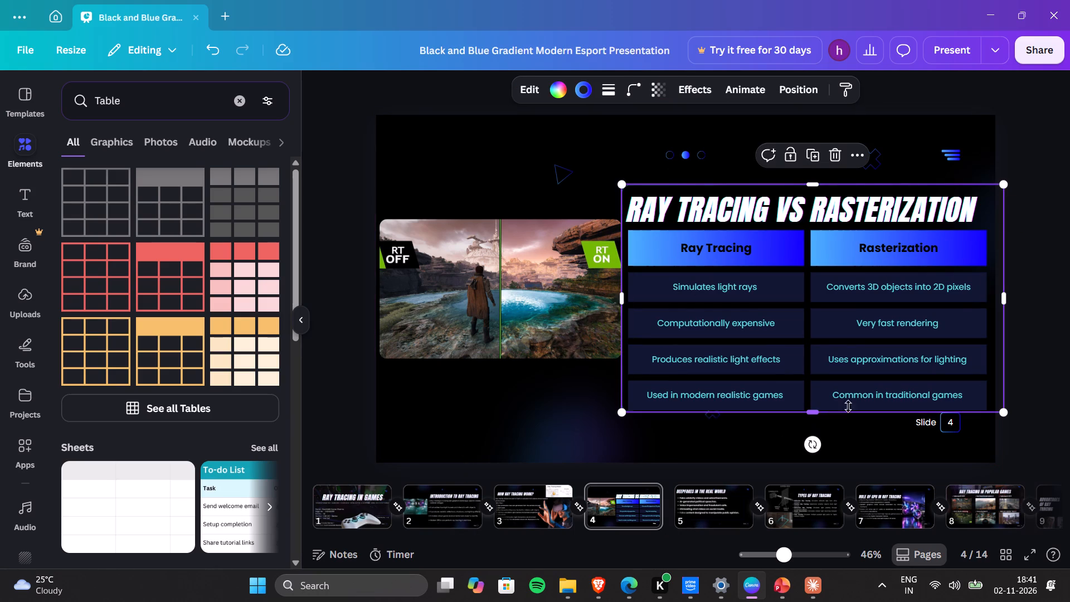
{"action": "left_click", "coordinate": [643, 436]}
Set the font size of the two header cells to 25.
{"action": "left_click", "coordinate": [738, 245]}
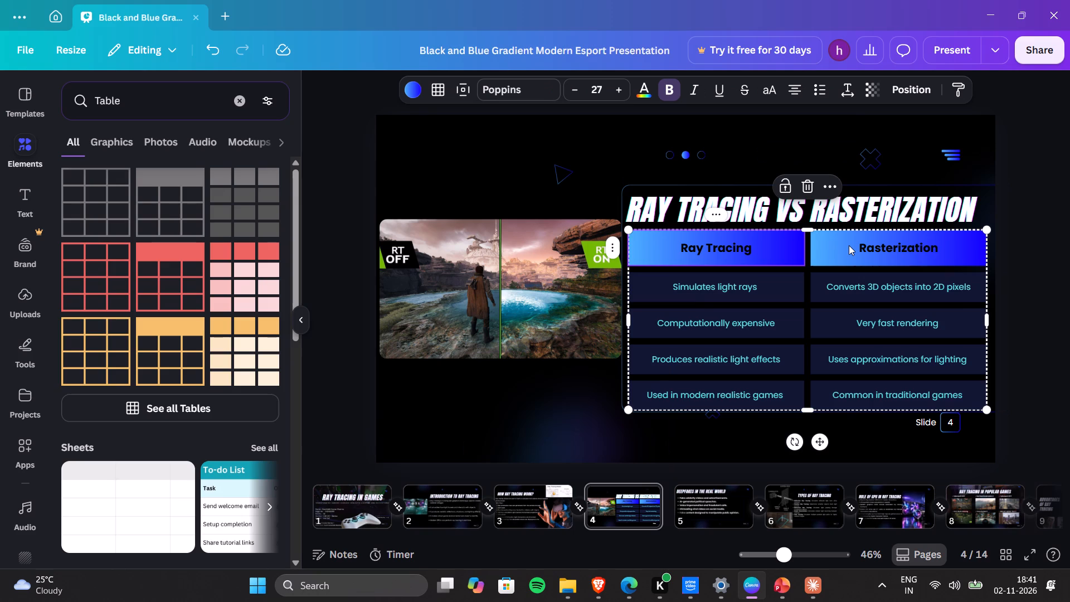
{"action": "key", "text": "shift+Right"}
{"action": "double_click", "coordinate": [576, 82]}
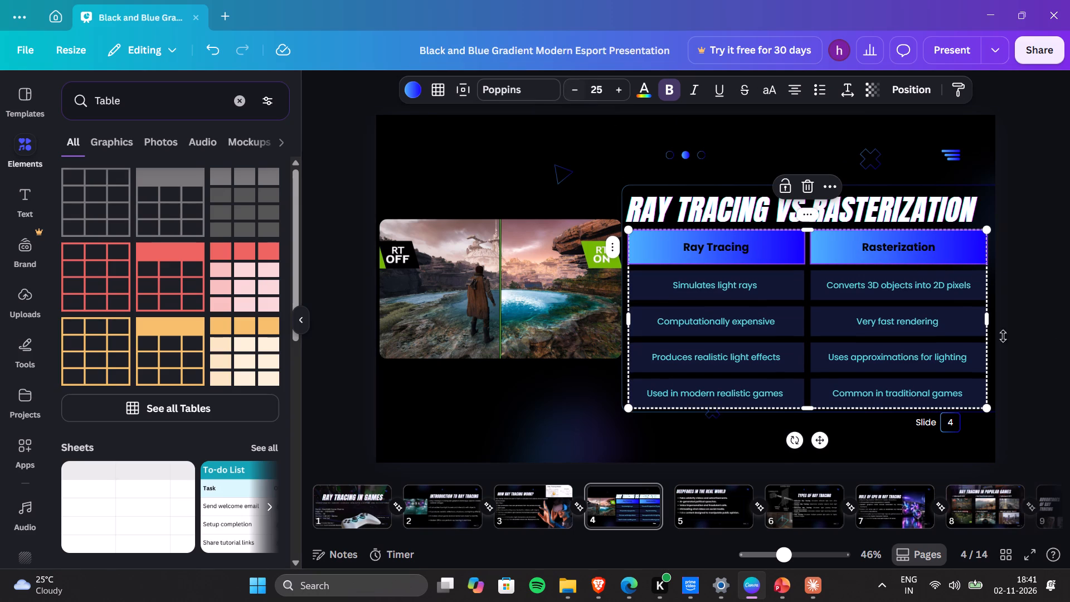
{"action": "left_click", "coordinate": [1058, 331]}
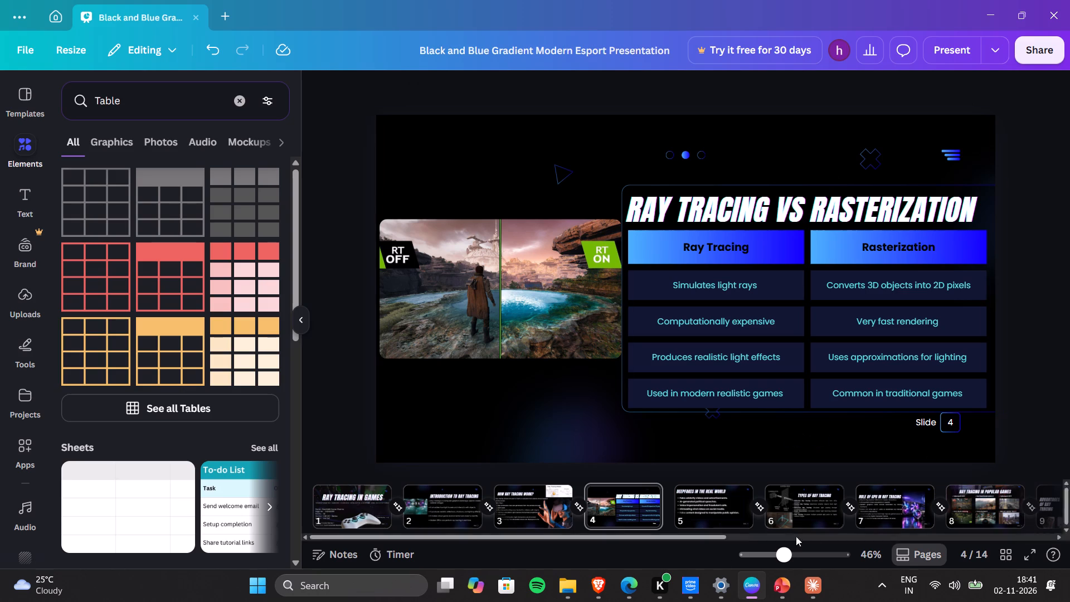
Go to page 5 of the Canva presentation and open the matching slide 5, Key Features of Ray Tracing, in PowerPoint.
{"action": "left_click", "coordinate": [688, 498]}
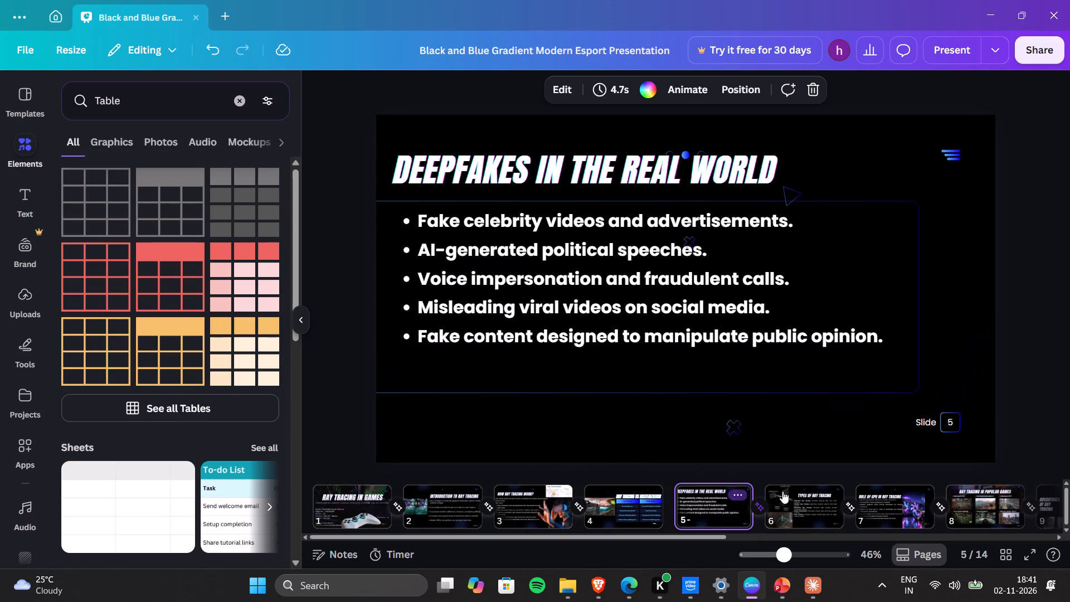
{"action": "left_click", "coordinate": [814, 498]}
{"action": "left_click", "coordinate": [707, 502]}
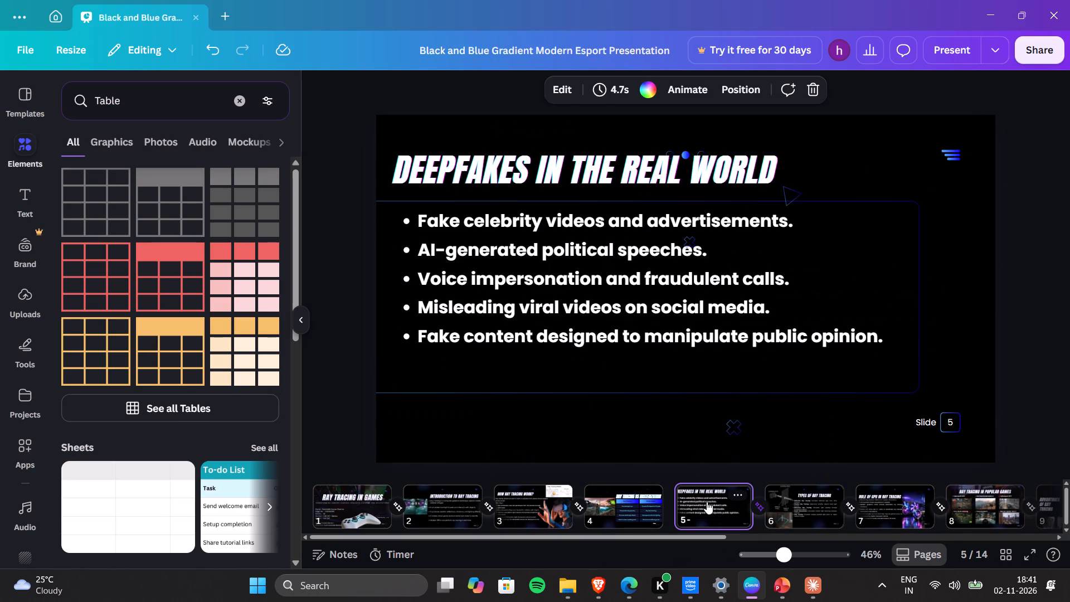
{"action": "key", "text": "alt+Tab"}
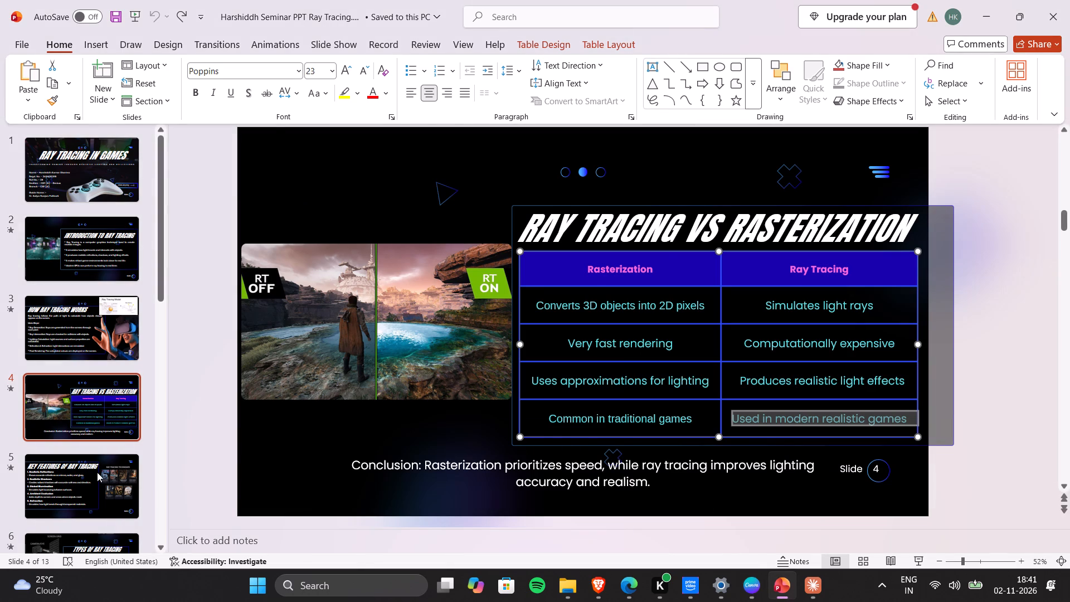
{"action": "left_click", "coordinate": [96, 473]}
{"action": "key", "text": "alt+Tab"}
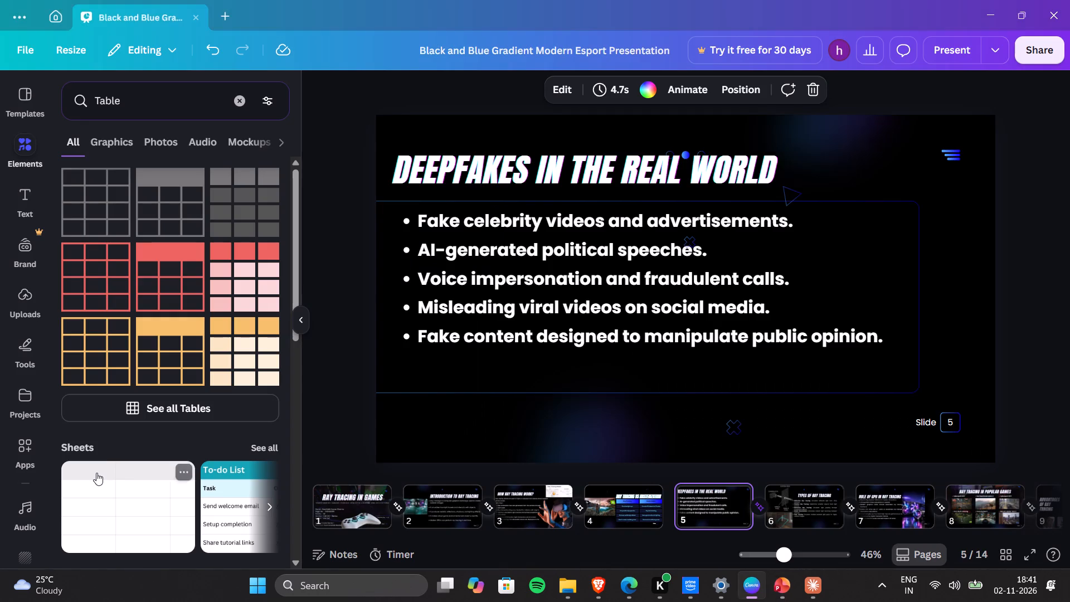
{"action": "key", "text": "alt+Tab"}
{"action": "key", "text": "alt+Tab"}
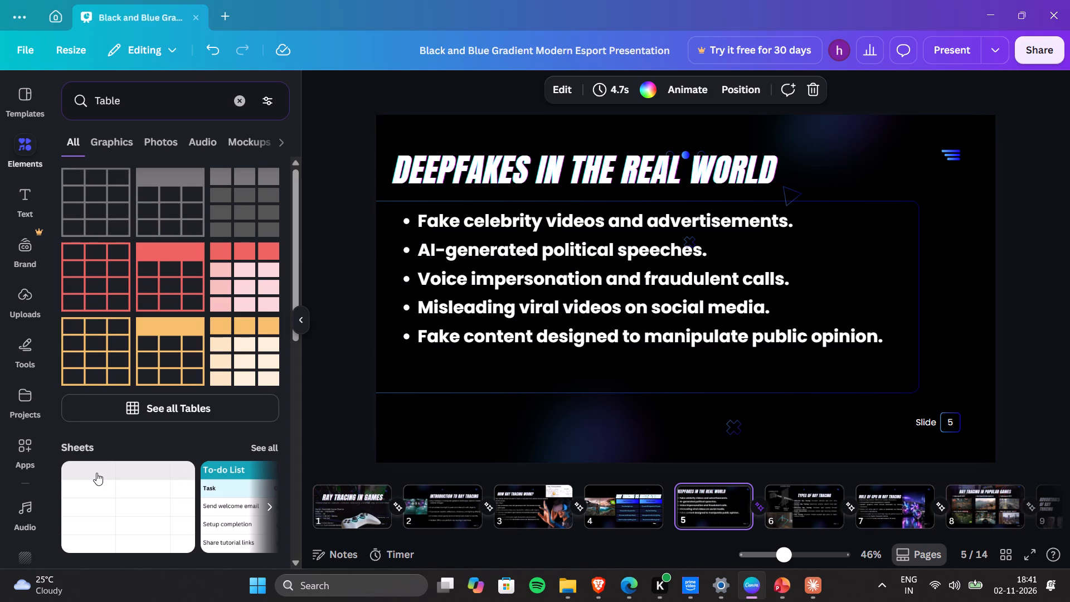
{"action": "key", "text": "alt+Tab"}
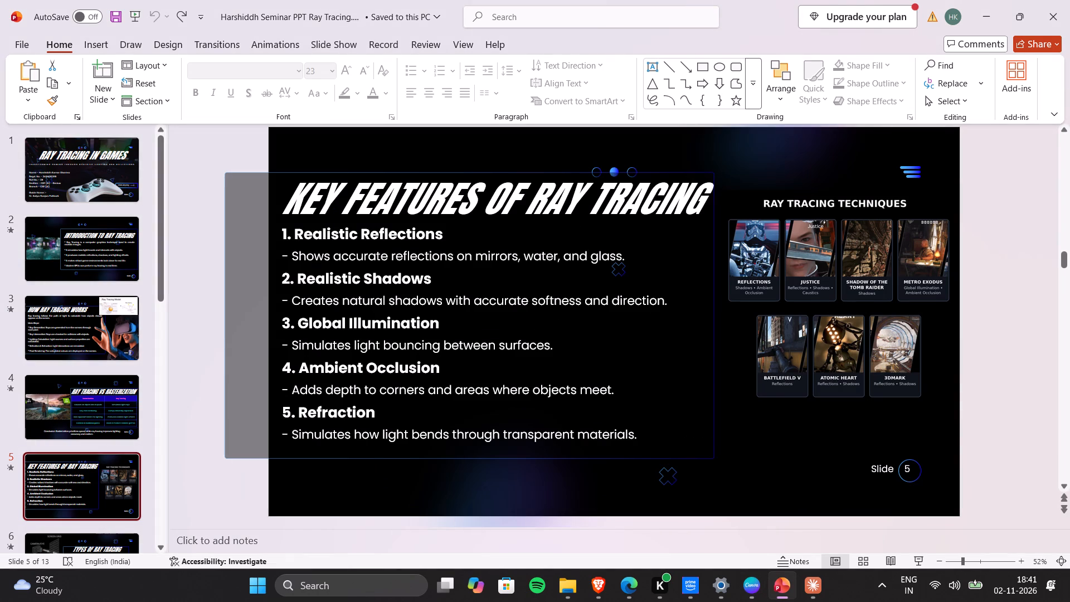
Copy the Ray Tracing Techniques image from PowerPoint slide 5 to Canva page 5 and place it against the slide's right edge.
{"action": "left_click", "coordinate": [757, 250]}
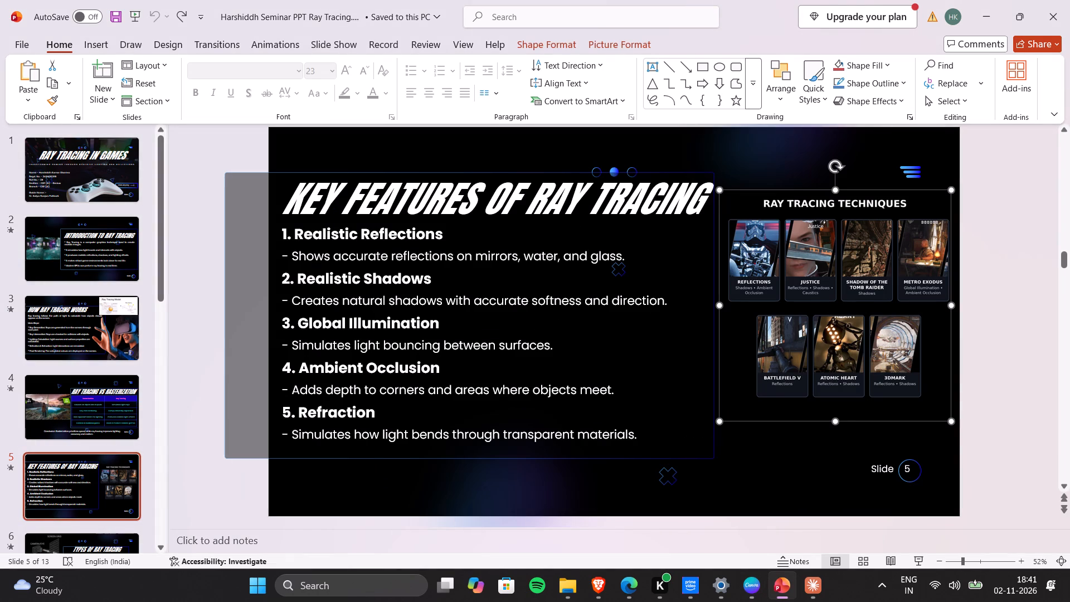
{"action": "key", "text": "ctrl+c"}
{"action": "key", "text": "alt+Tab"}
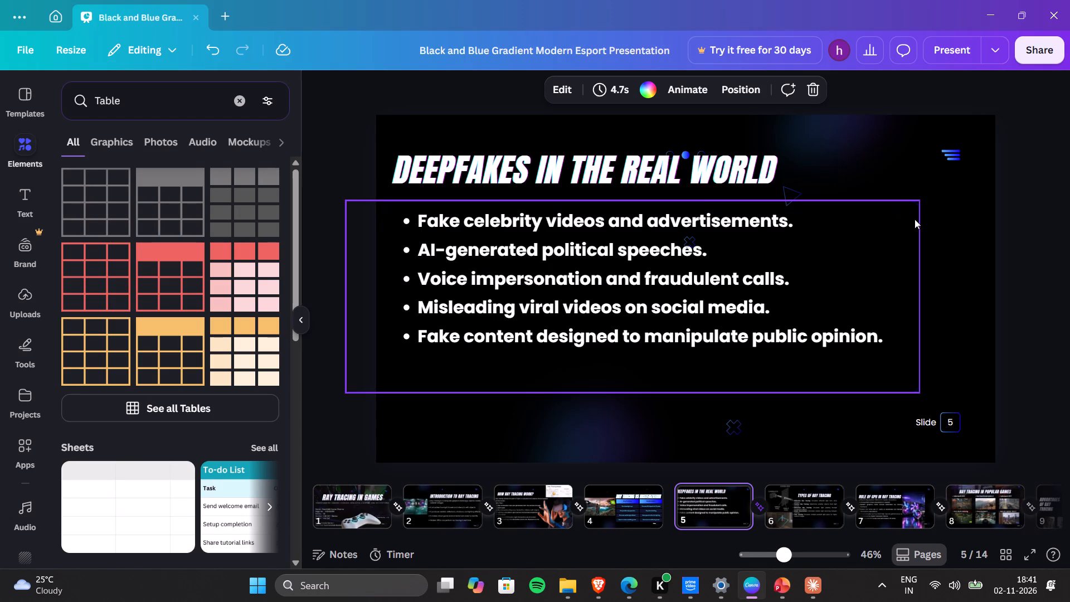
{"action": "key", "text": "ctrl+v"}
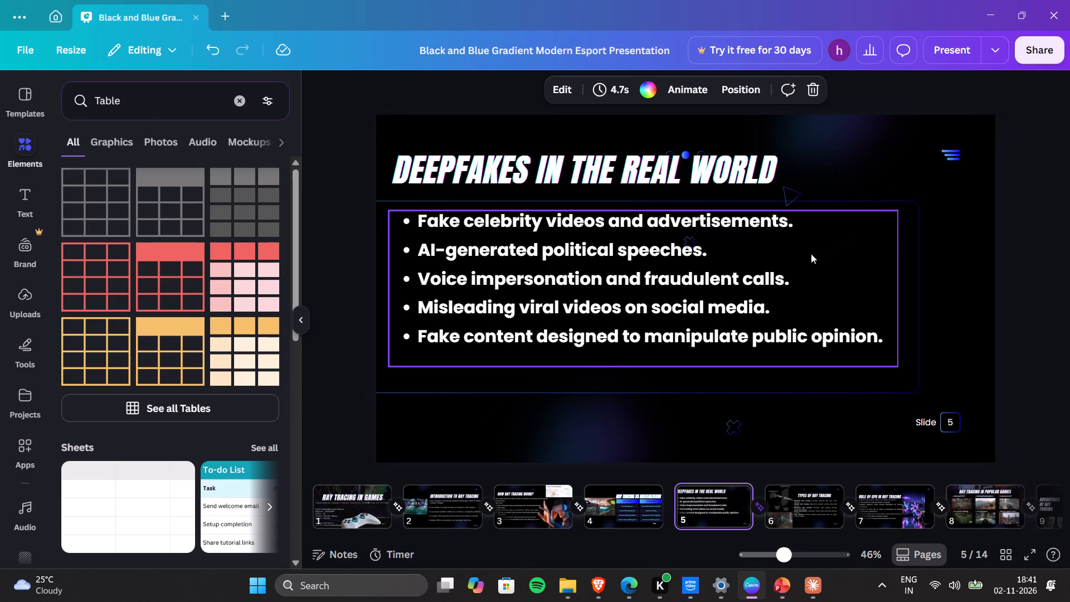
{"action": "left_click_drag", "start_coordinate": [704, 276], "coordinate": [897, 280]}
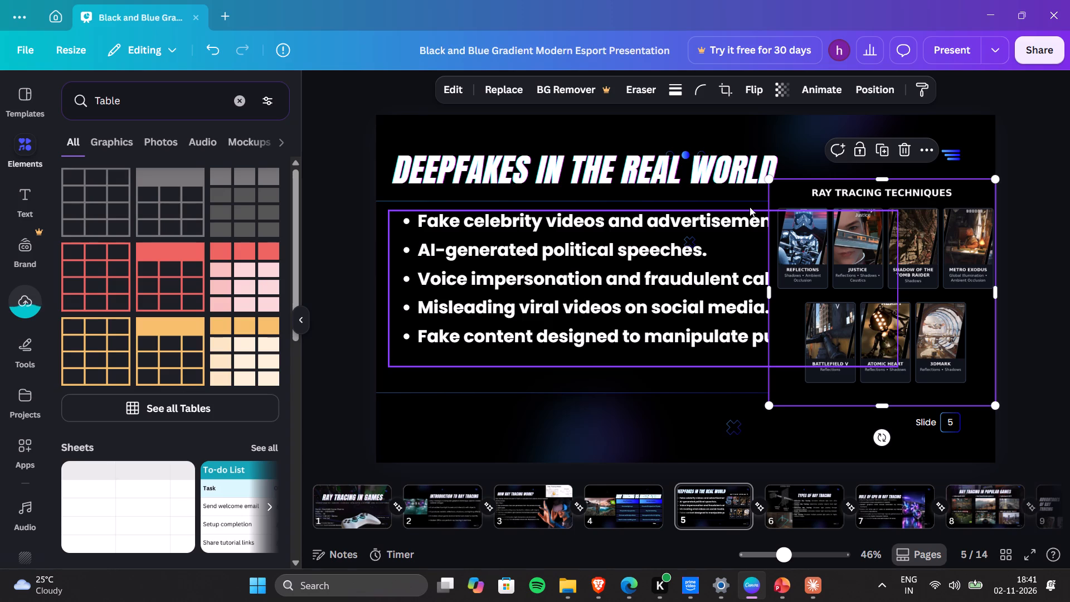
Narrow the outlined frame behind the bullet list to about 1,296 wide, ending just before the techniques image.
{"action": "left_click", "coordinate": [713, 382]}
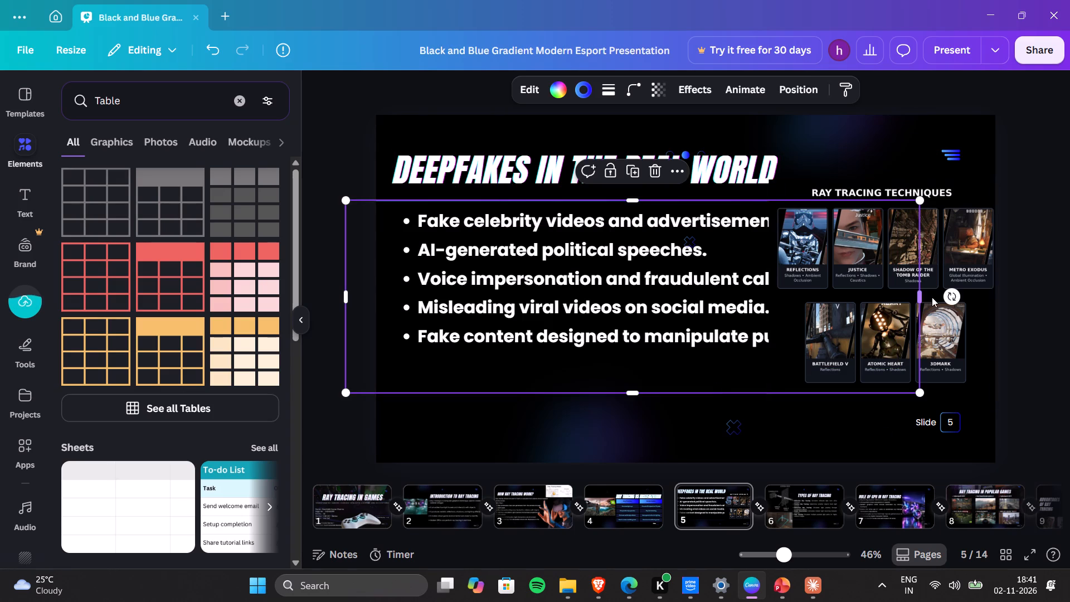
{"action": "left_click_drag", "start_coordinate": [923, 297], "coordinate": [765, 323]}
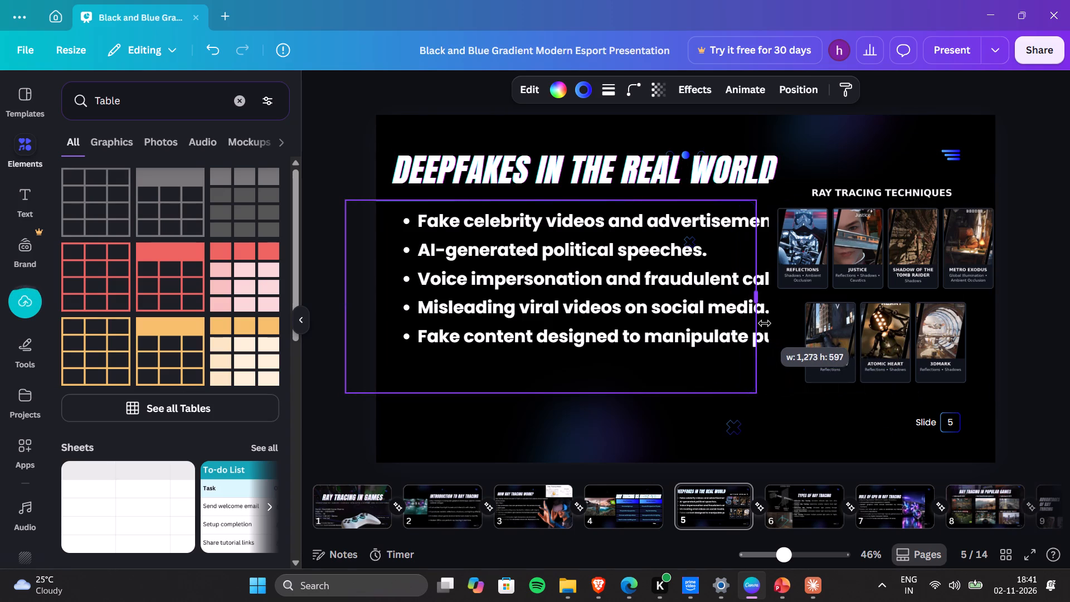
{"action": "left_click_drag", "start_coordinate": [765, 323], "coordinate": [765, 324]}
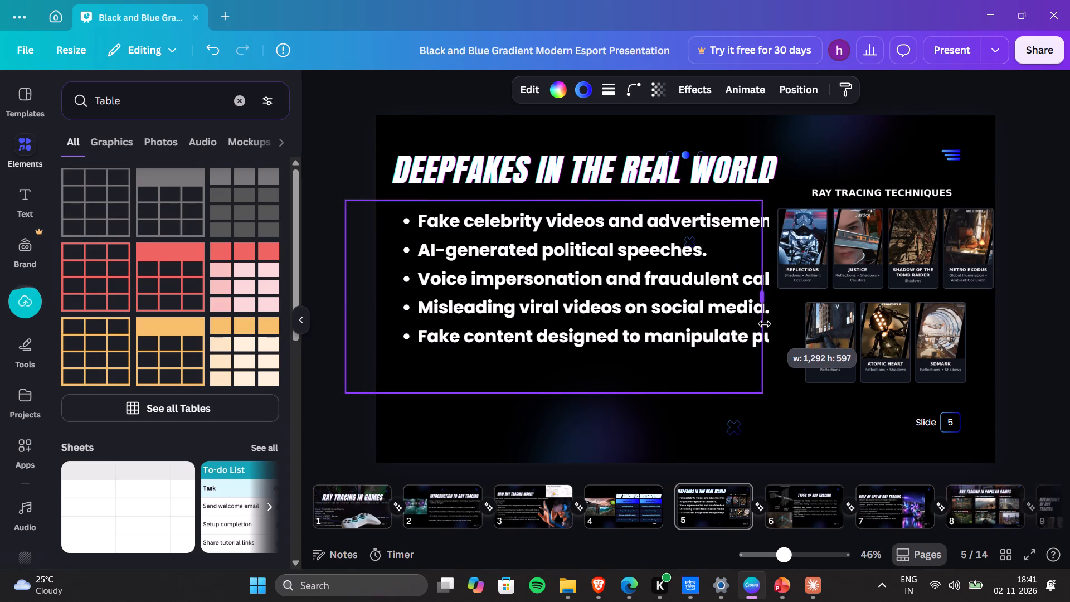
{"action": "left_click_drag", "start_coordinate": [765, 324], "coordinate": [766, 324]}
Narrow the bullet list's text box from its right side so it ends well clear of the techniques image.
{"action": "left_click", "coordinate": [629, 294]}
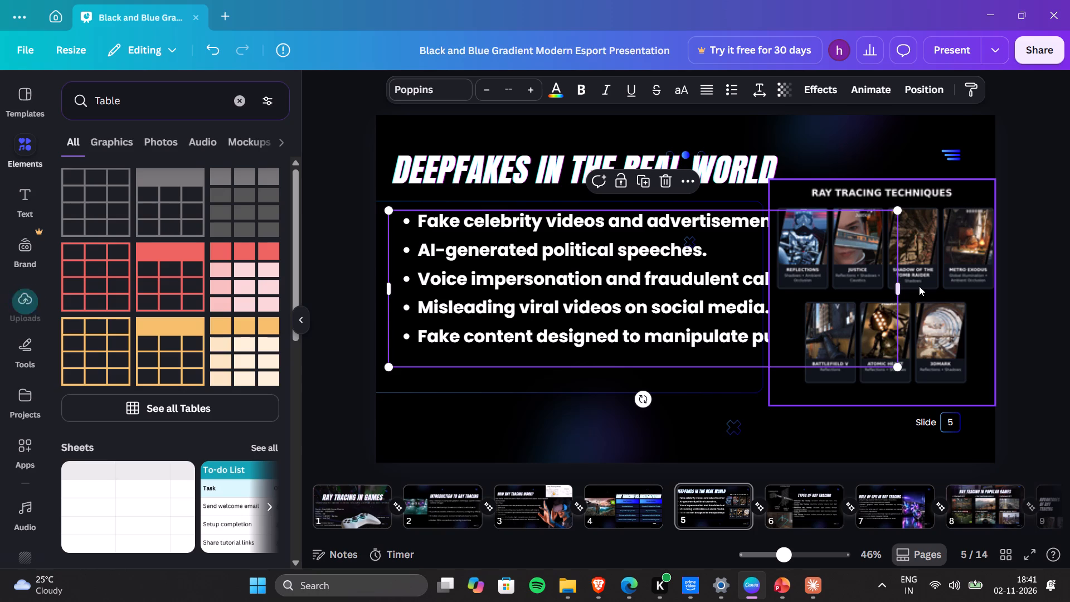
{"action": "left_click", "coordinate": [896, 288]}
{"action": "key", "text": "alt+Tab"}
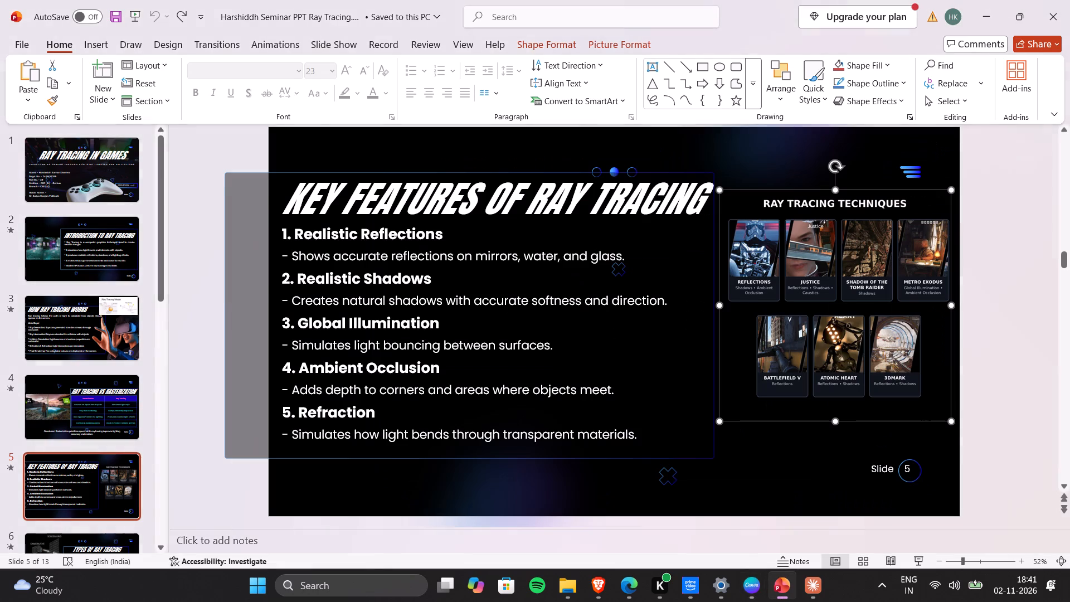
{"action": "key", "text": "alt+Tab"}
{"action": "left_click", "coordinate": [707, 257]}
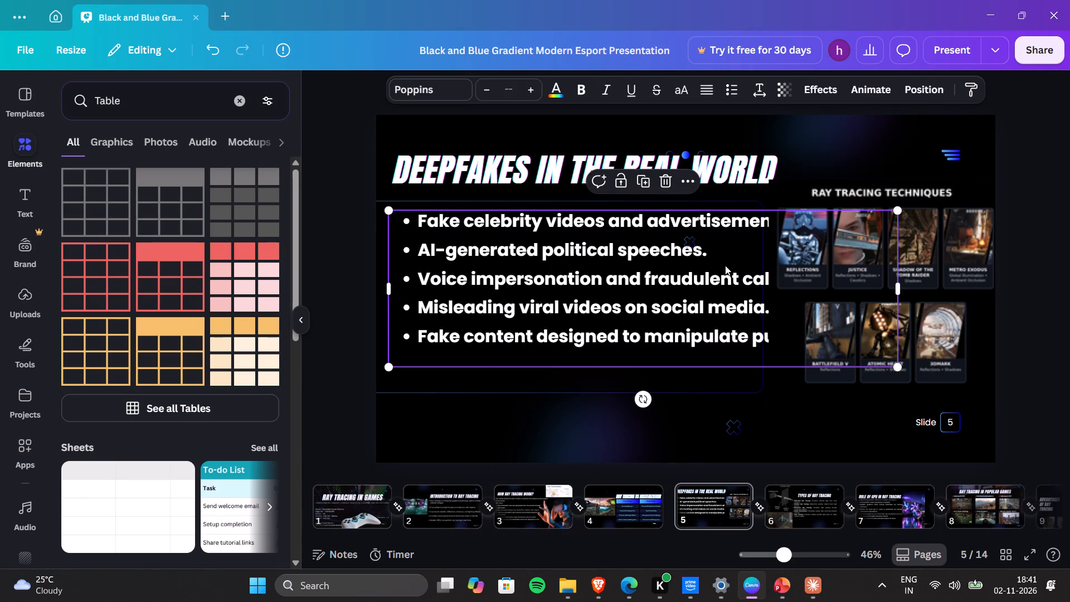
{"action": "left_click_drag", "start_coordinate": [903, 287], "coordinate": [626, 337]}
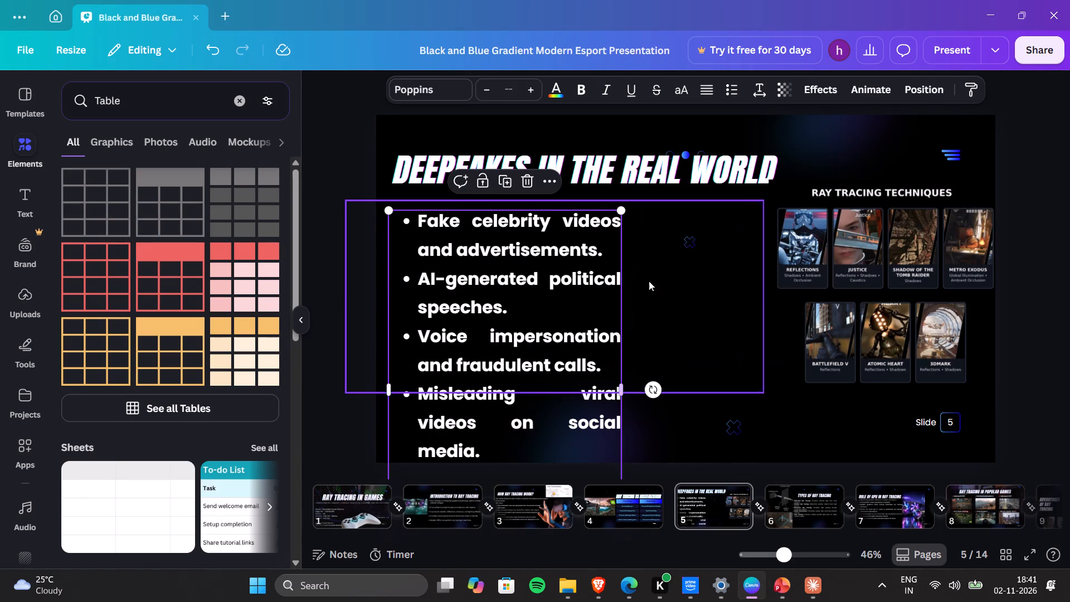
Make the outlined frame behind the bullet list taller, bringing its upper edge up behind the page title.
{"action": "left_click", "coordinate": [672, 264]}
{"action": "left_click_drag", "start_coordinate": [558, 203], "coordinate": [558, 190], "text": "alt"}
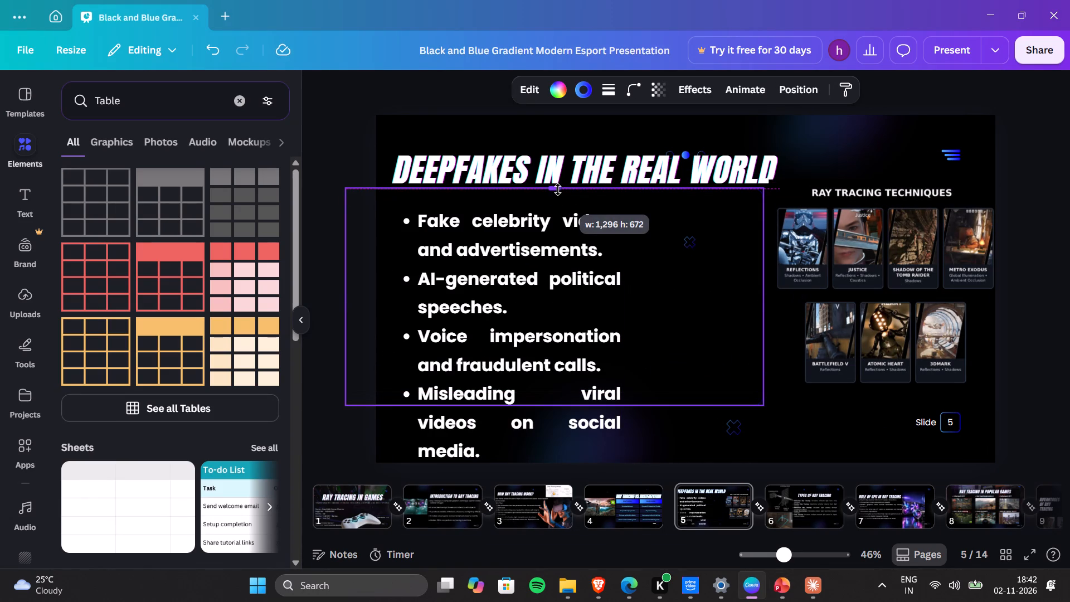
{"action": "left_click_drag", "start_coordinate": [558, 190], "coordinate": [558, 185], "text": "alt"}
Replace the page 5 title with "Key Features of ray tracing", matching the PowerPoint slide.
{"action": "key", "text": "alt+Tab"}
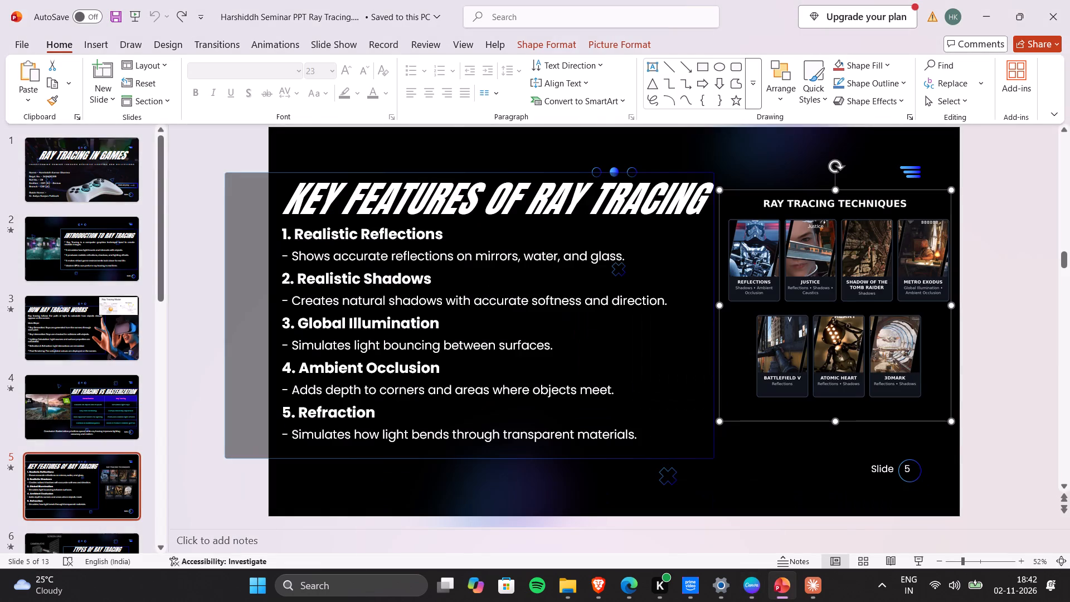
{"action": "key", "text": "alt+Tab"}
{"action": "double_click", "coordinate": [539, 163]}
{"action": "key", "text": "ctrl+a"}
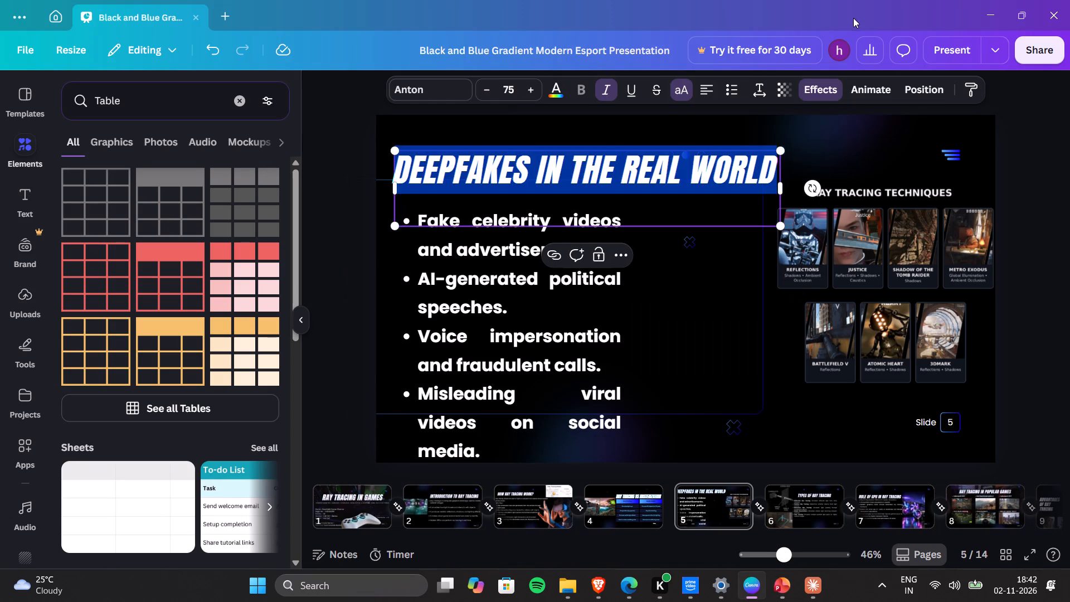
{"action": "type", "text": "Key Fr"}
{"action": "key", "text": "BackSpace"}
{"action": "key", "text": "e"}
{"action": "type", "text": "atures of ray tracing"}
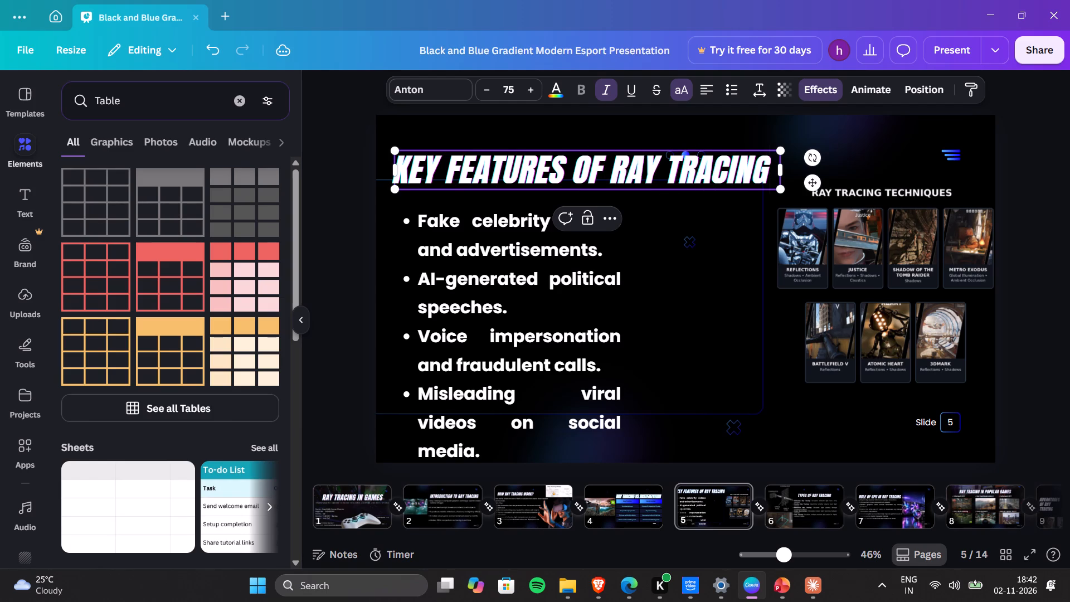
Move the page 5 title down and slightly left so it sits inside the top of the outlined frame.
{"action": "left_click", "coordinate": [348, 254]}
{"action": "left_click", "coordinate": [528, 138]}
{"action": "left_click_drag", "start_coordinate": [528, 159], "coordinate": [518, 182]}
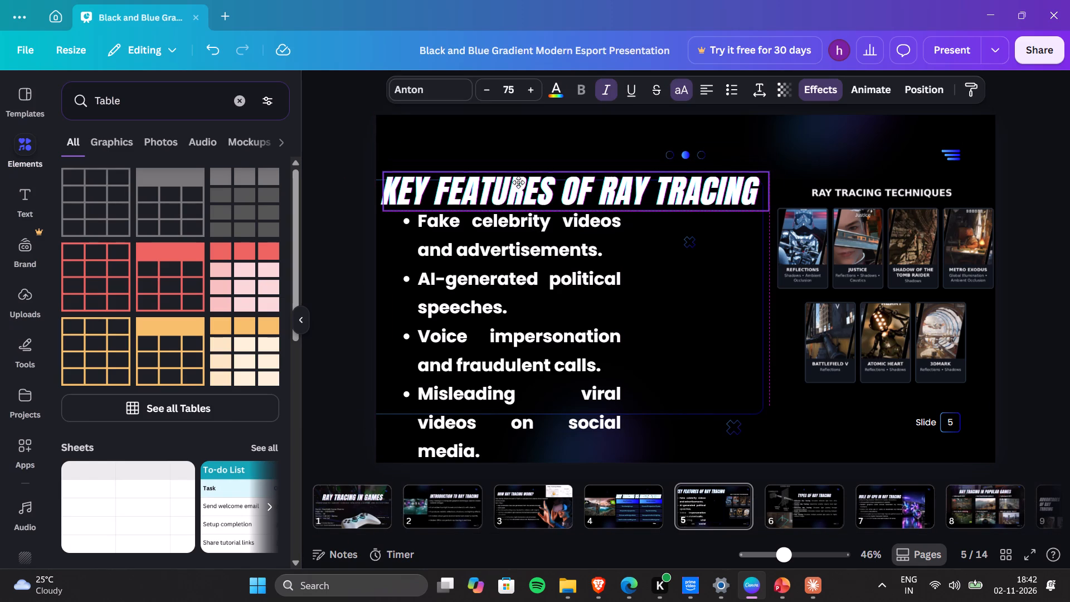
{"action": "left_click_drag", "start_coordinate": [518, 182], "coordinate": [515, 198]}
{"action": "key", "text": "Up"}
{"action": "key", "text": "Up"}
{"action": "key", "text": "Up"}
{"action": "key", "text": "Up"}
{"action": "key", "text": "Up"}
{"action": "key", "text": "Up"}
{"action": "key", "text": "Up"}
{"action": "key", "text": "Up"}
{"action": "key", "text": "Up"}
{"action": "key", "text": "Up"}
{"action": "key", "text": "Up"}
{"action": "key", "text": "Up"}
{"action": "key", "text": "Up"}
{"action": "key", "text": "Up"}
{"action": "key", "text": "Up"}
{"action": "key", "text": "Up"}
{"action": "key", "text": "Up"}
{"action": "key", "text": "Up"}
{"action": "key", "text": "Up"}
{"action": "key", "text": "Up"}
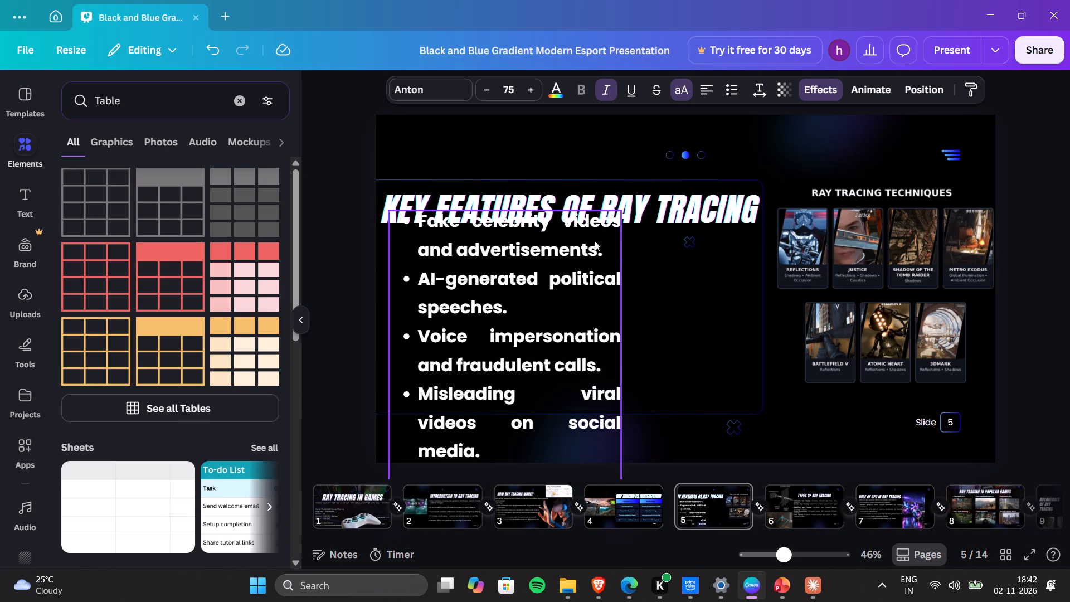
{"action": "key", "text": "Up"}
Replace the whole bullet list on page 5 with the five ray tracing features text copied from PowerPoint slide 5.
{"action": "left_click", "coordinate": [464, 352]}
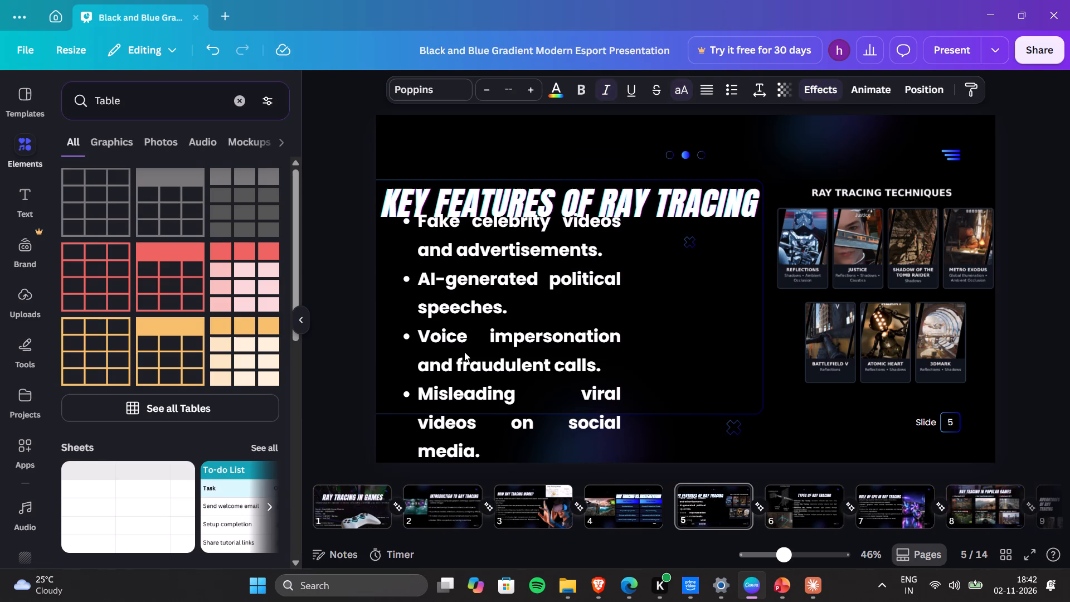
{"action": "key", "text": "alt+Tab"}
{"action": "left_click_drag", "start_coordinate": [643, 433], "coordinate": [519, 391]}
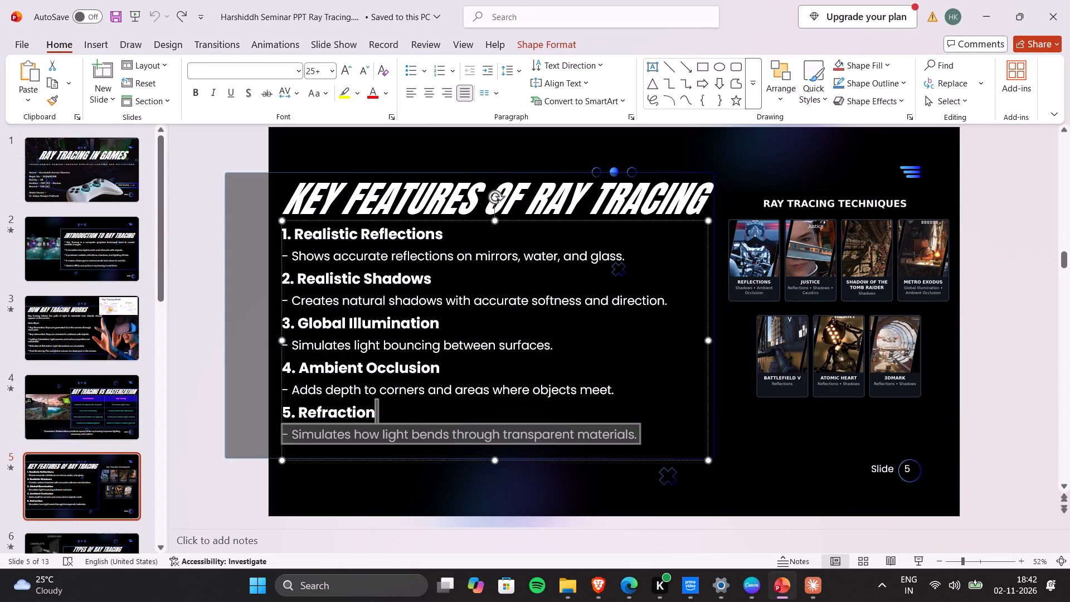
{"action": "left_click_drag", "start_coordinate": [519, 391], "coordinate": [255, 220]}
{"action": "key", "text": "ctrl+c"}
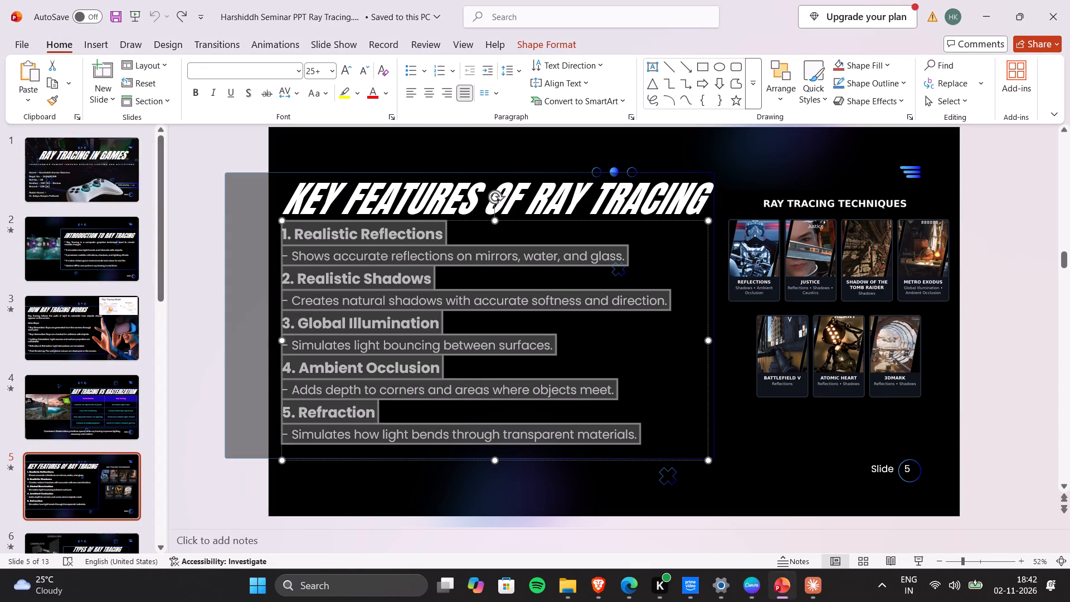
{"action": "key", "text": "alt+Tab"}
{"action": "double_click", "coordinate": [458, 315]}
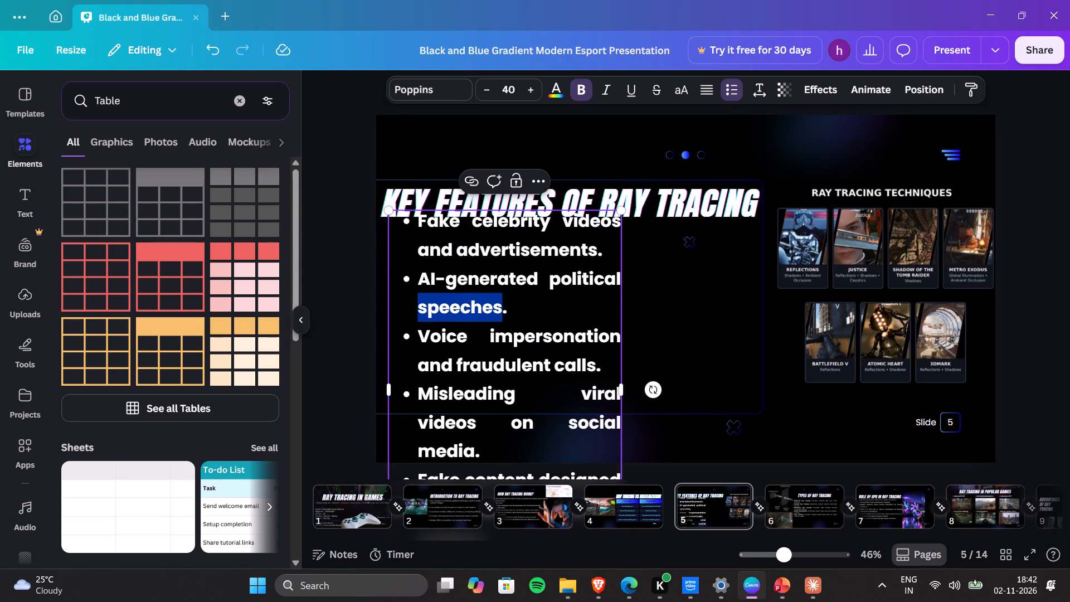
{"action": "key", "text": "ctrl+a"}
{"action": "key", "text": "ctrl+v"}
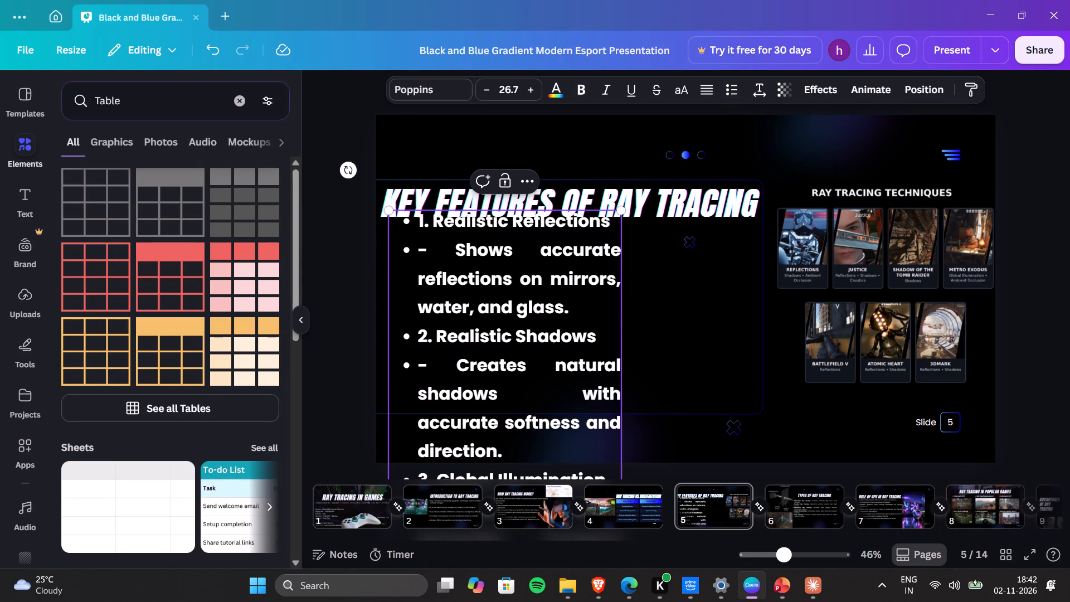
{"action": "left_click", "coordinate": [332, 257]}
Remove the automatic list formatting from the pasted features text, leaving plain lines without bullets or added numbers.
{"action": "left_click", "coordinate": [596, 318]}
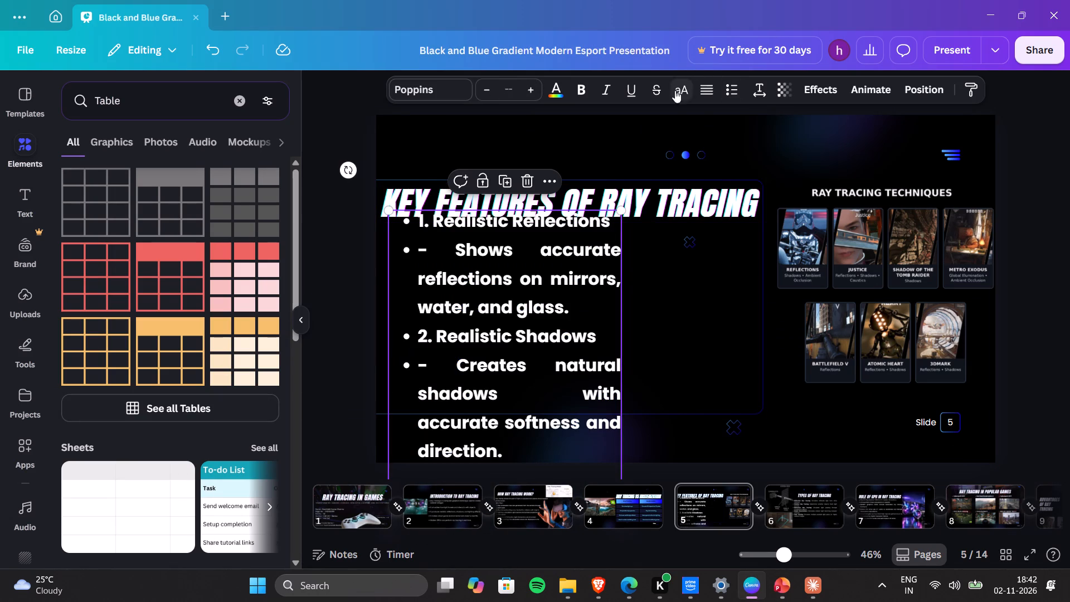
{"action": "left_click", "coordinate": [737, 86]}
{"action": "left_click", "coordinate": [737, 86]}
{"action": "left_click", "coordinate": [737, 86]}
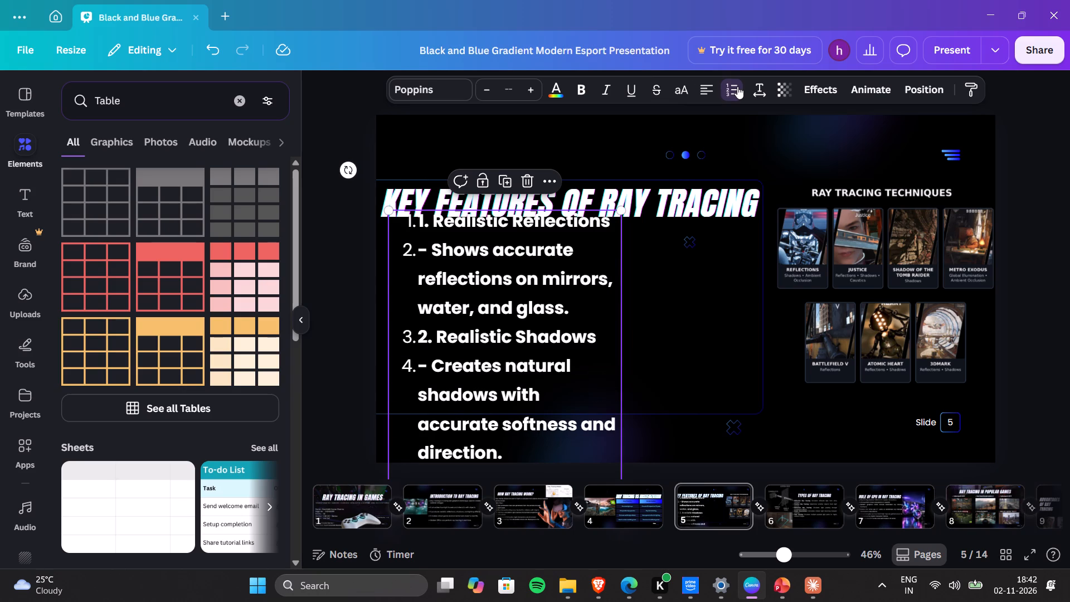
{"action": "left_click", "coordinate": [350, 219]}
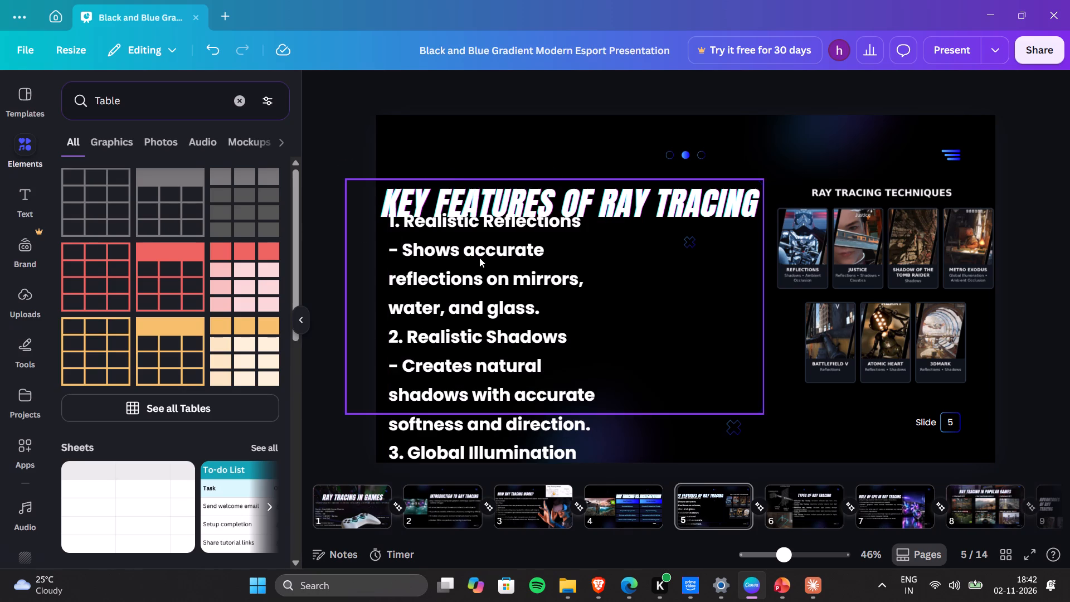
Set the features text to font size 25 in regular, non-bold weight.
{"action": "left_click", "coordinate": [479, 258]}
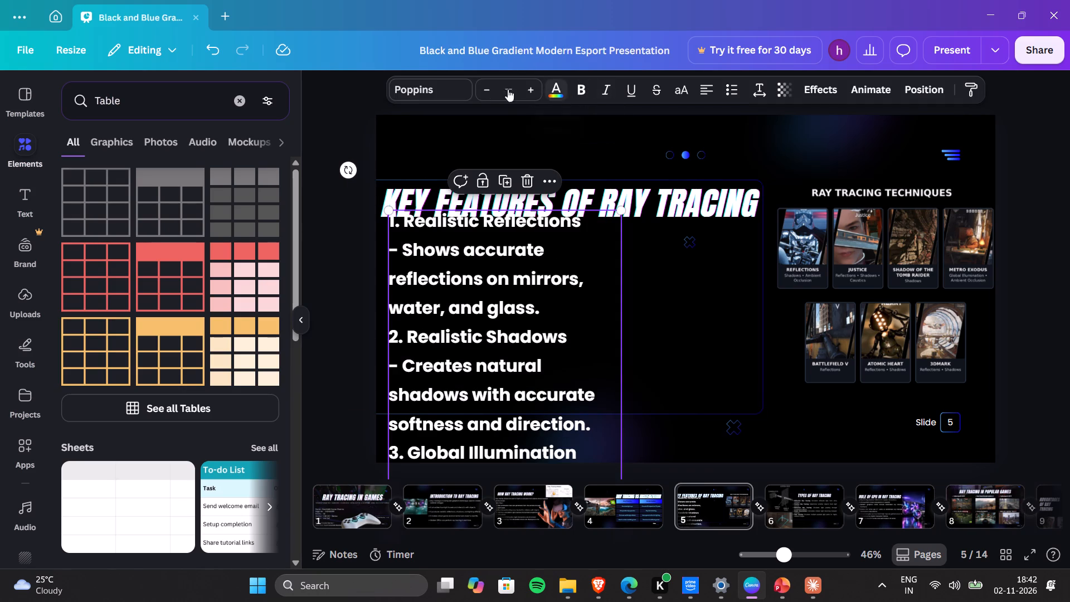
{"action": "left_click", "coordinate": [507, 88]}
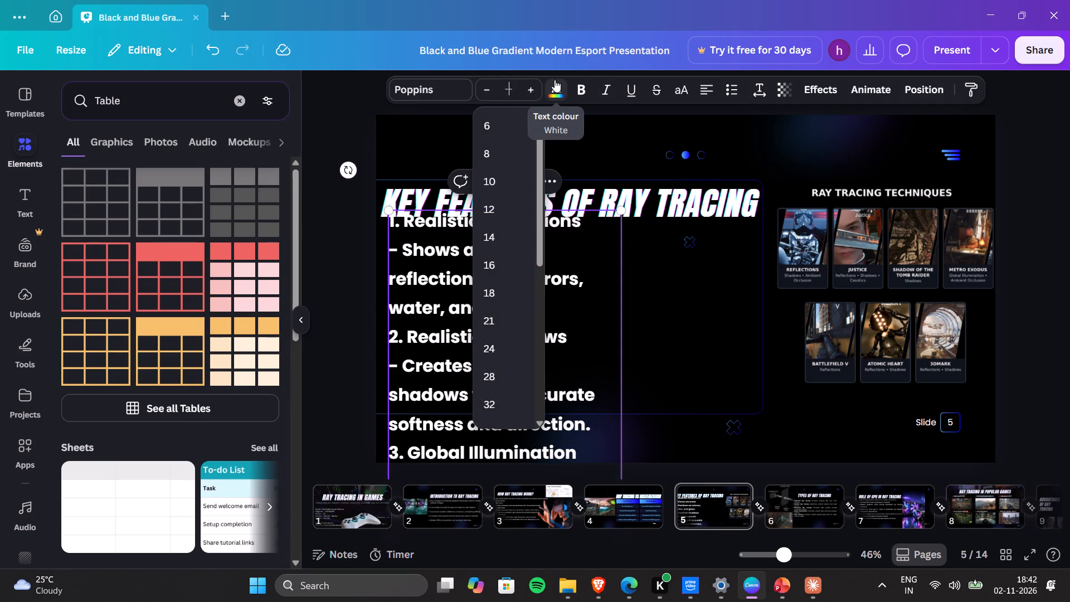
{"action": "type", "text": "25"}
{"action": "key", "text": "Return"}
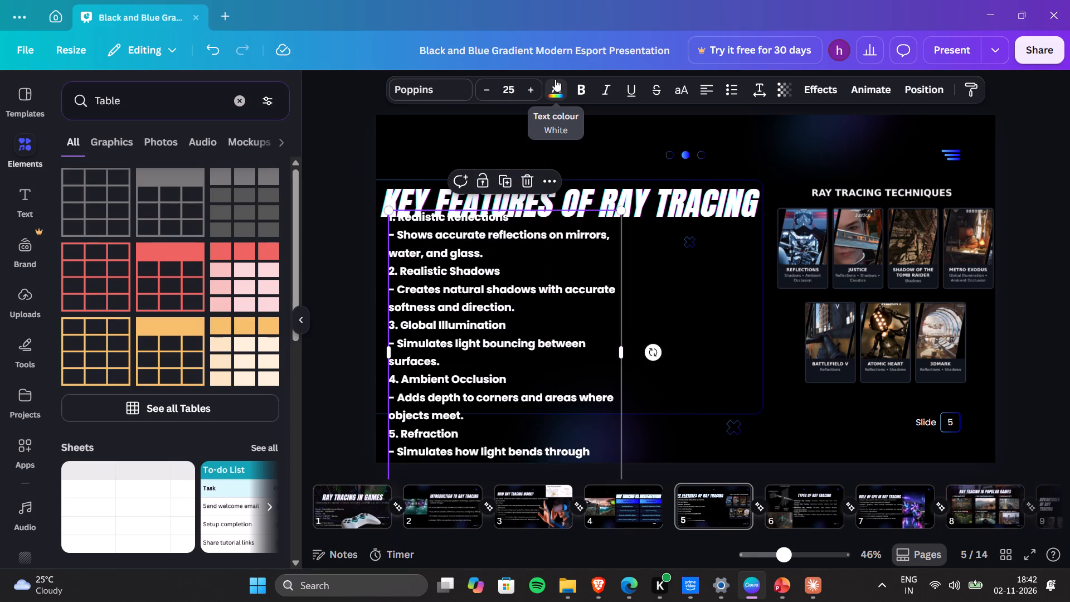
{"action": "left_click", "coordinate": [582, 85]}
{"action": "left_click", "coordinate": [582, 85]}
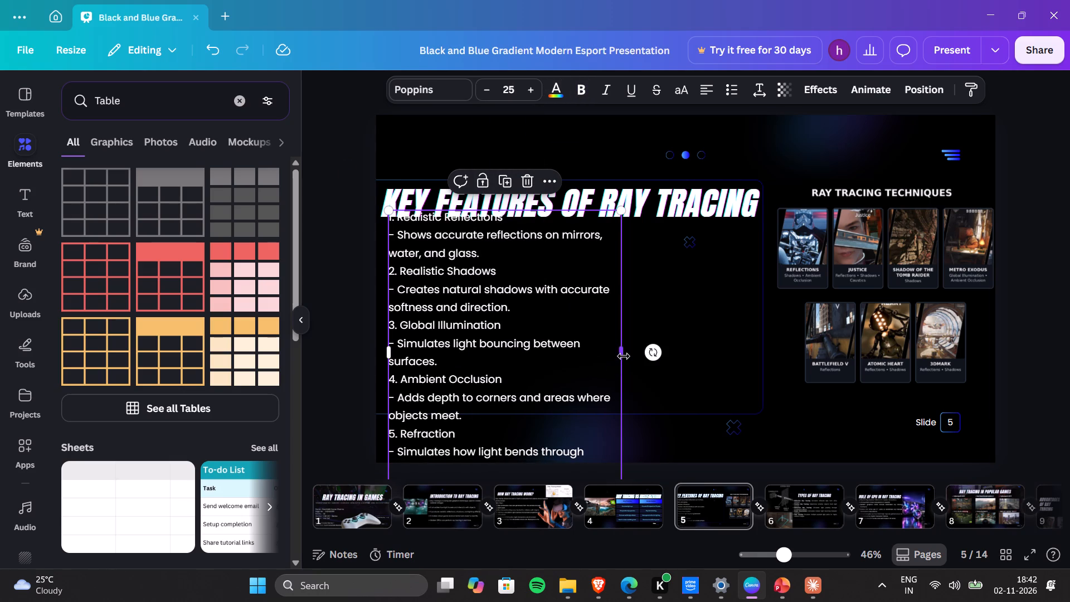
Widen the features text box to just short of the techniques image so each feature description fits on one line.
{"action": "left_click_drag", "start_coordinate": [622, 355], "coordinate": [781, 372]}
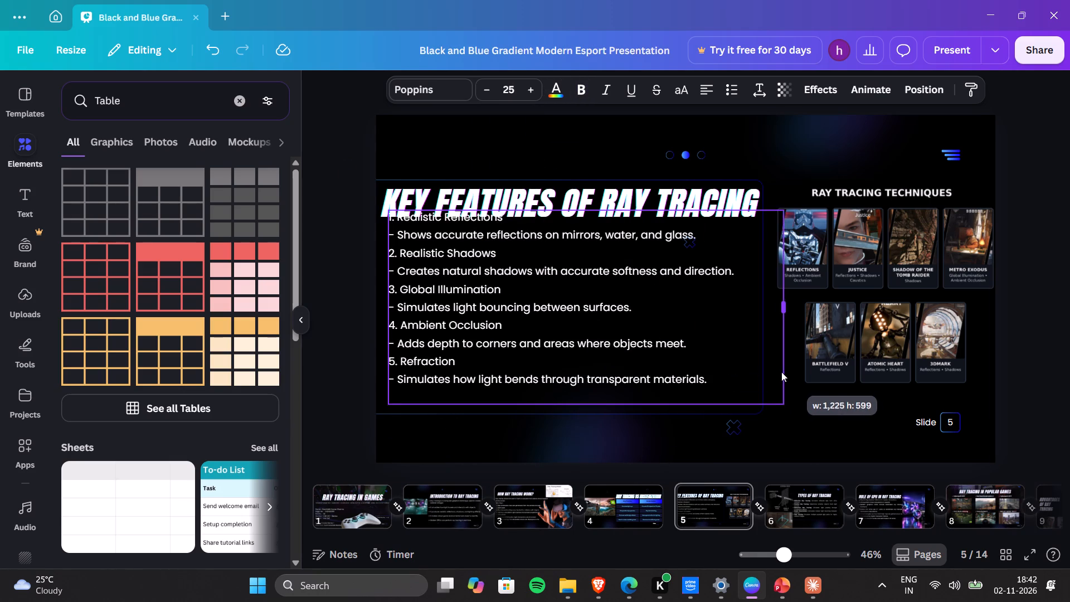
{"action": "left_click_drag", "start_coordinate": [781, 372], "coordinate": [779, 372]}
Delete the empty last line at the end of the features text.
{"action": "left_click", "coordinate": [432, 397]}
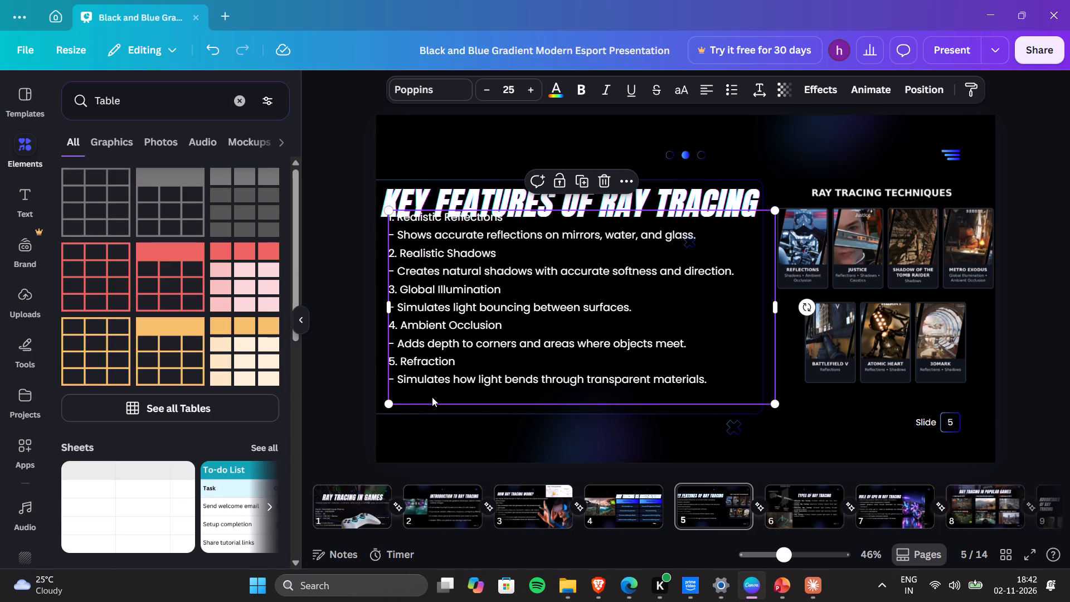
{"action": "key", "text": "BackSpace"}
{"action": "left_click", "coordinate": [337, 299]}
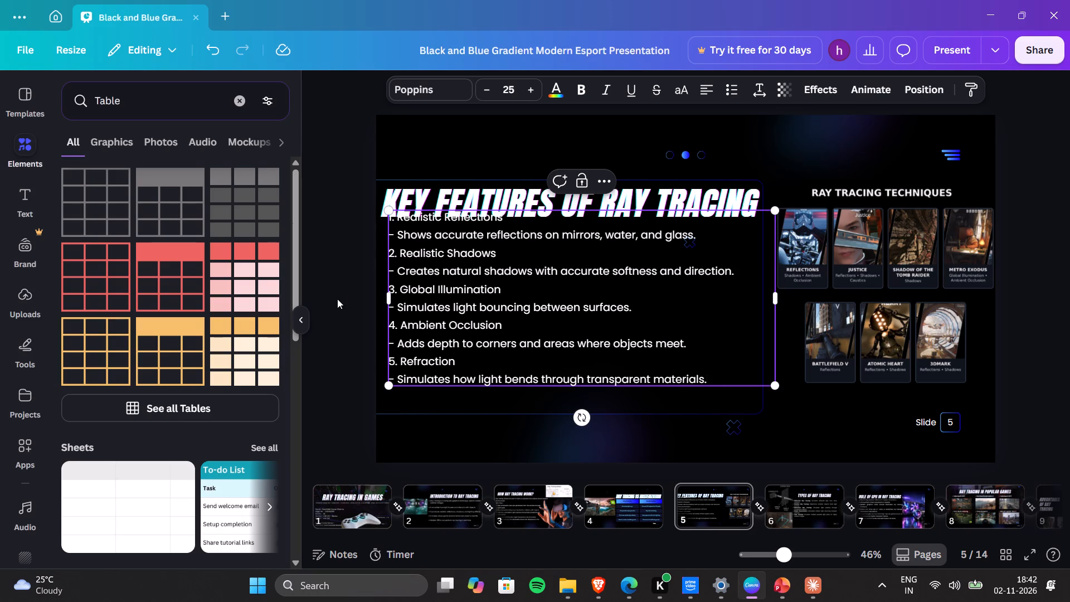
Move the features text box down so it starts just below the page title, inside the outlined frame.
{"action": "left_click_drag", "start_coordinate": [439, 290], "coordinate": [435, 305], "text": "ctrl"}
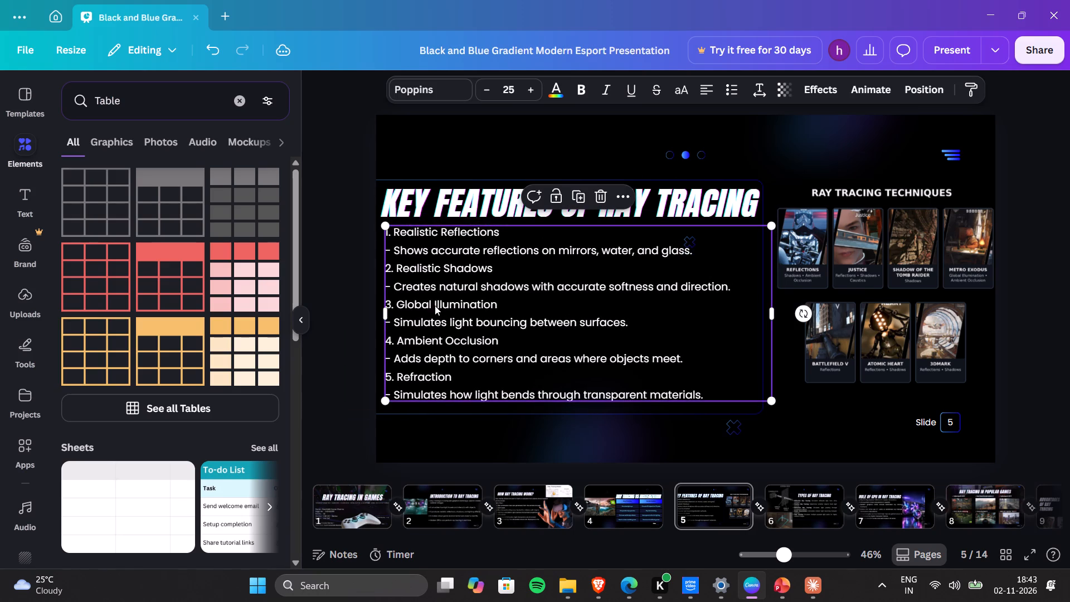
{"action": "left_click", "coordinate": [349, 306]}
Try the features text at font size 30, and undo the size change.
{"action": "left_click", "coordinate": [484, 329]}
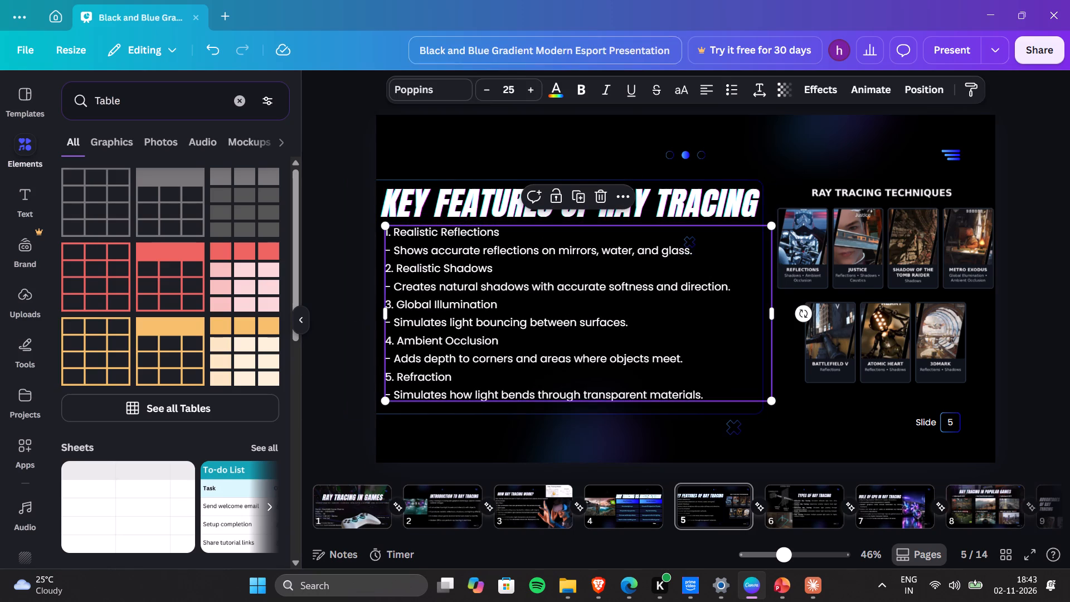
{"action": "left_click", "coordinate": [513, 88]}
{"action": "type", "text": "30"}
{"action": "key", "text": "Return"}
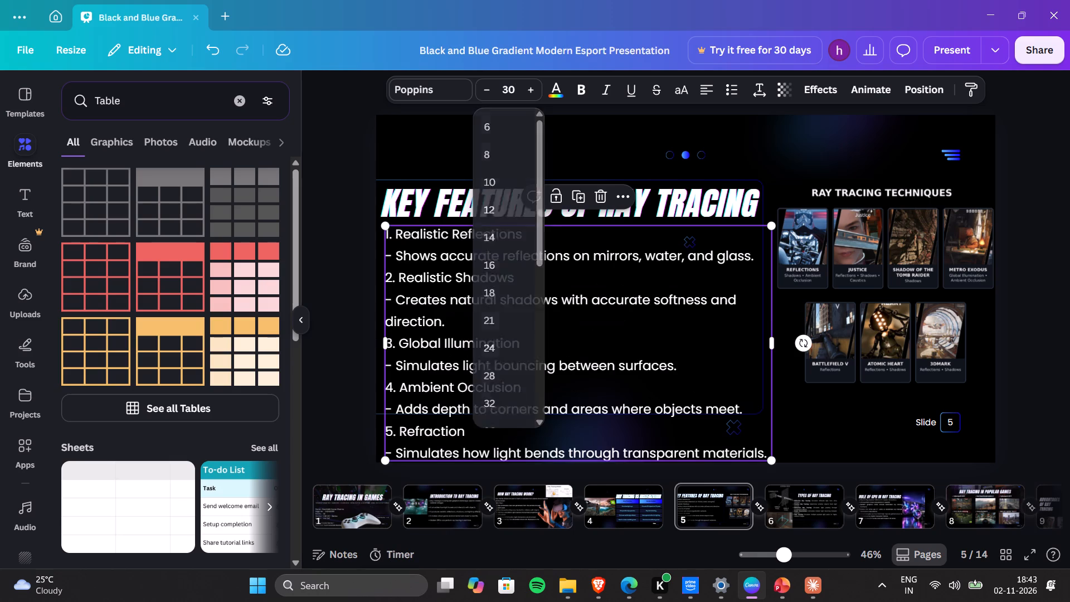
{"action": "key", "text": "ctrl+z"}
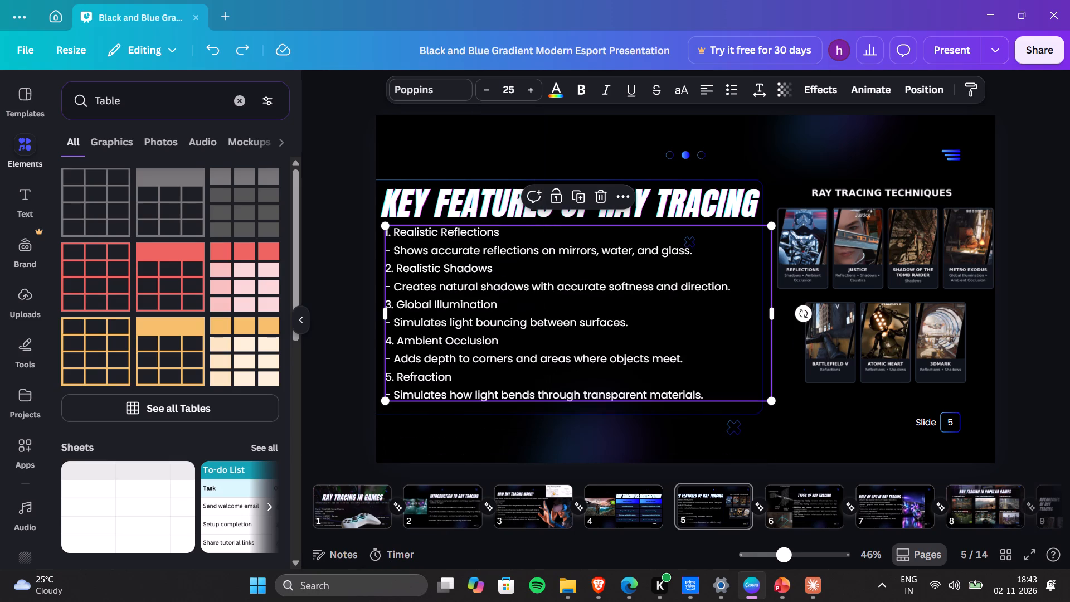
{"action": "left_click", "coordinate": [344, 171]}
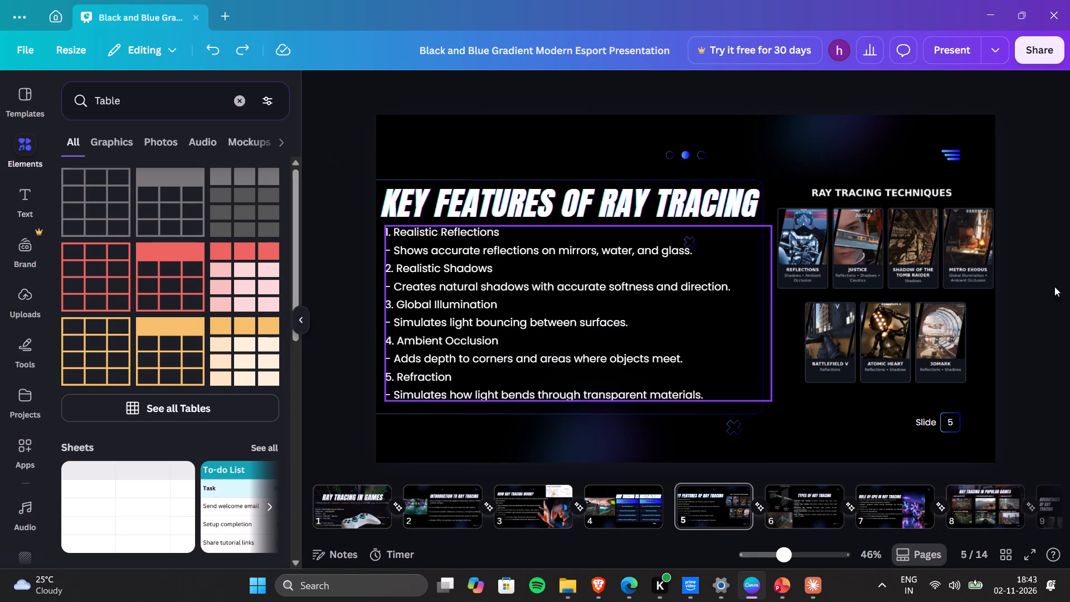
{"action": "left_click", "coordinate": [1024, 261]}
Open page 8, "Ray Tracing in Popular Games".
{"action": "scroll", "coordinate": [887, 280], "scroll_direction": "up", "scroll_amount": 6}
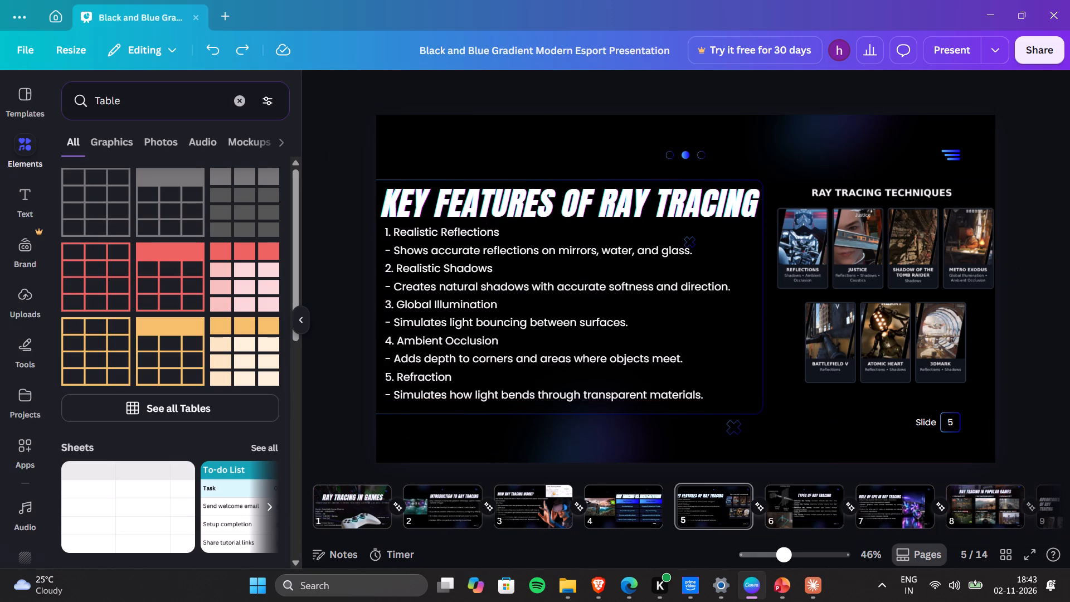
{"action": "left_click", "coordinate": [986, 502]}
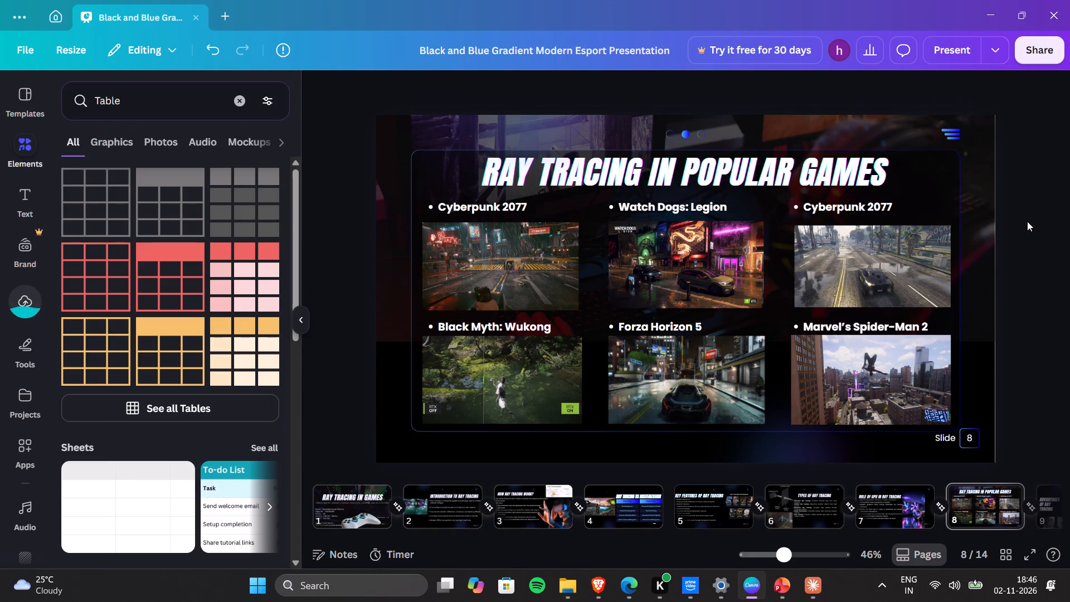
{"action": "key", "text": "ctrl+s"}
Open page 5, Key Features of Ray Tracing.
{"action": "left_click", "coordinate": [690, 513]}
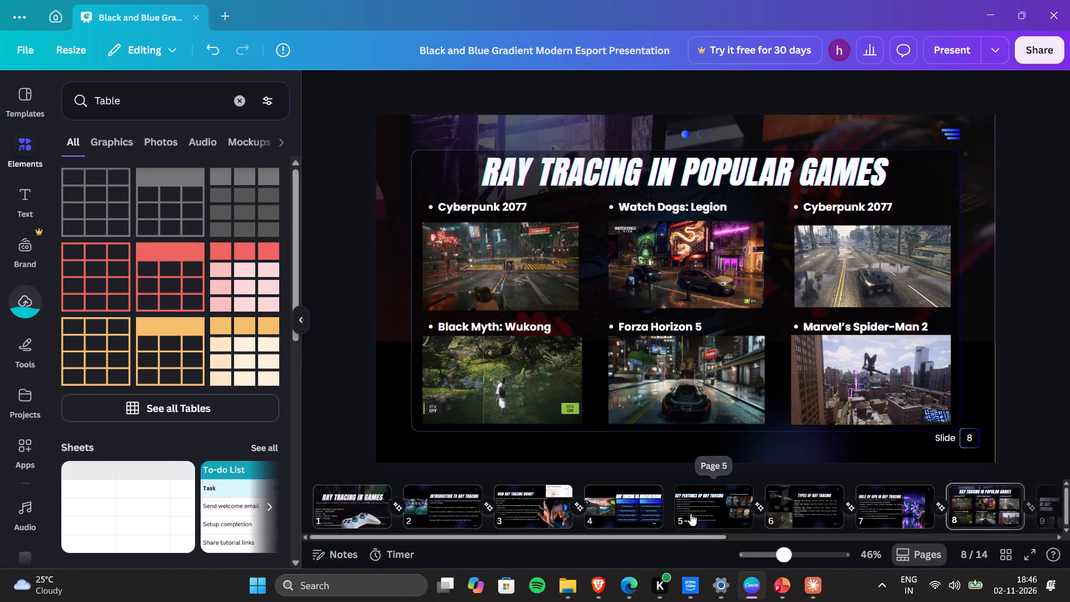
{"action": "left_click", "coordinate": [821, 505]}
{"action": "left_click", "coordinate": [725, 500]}
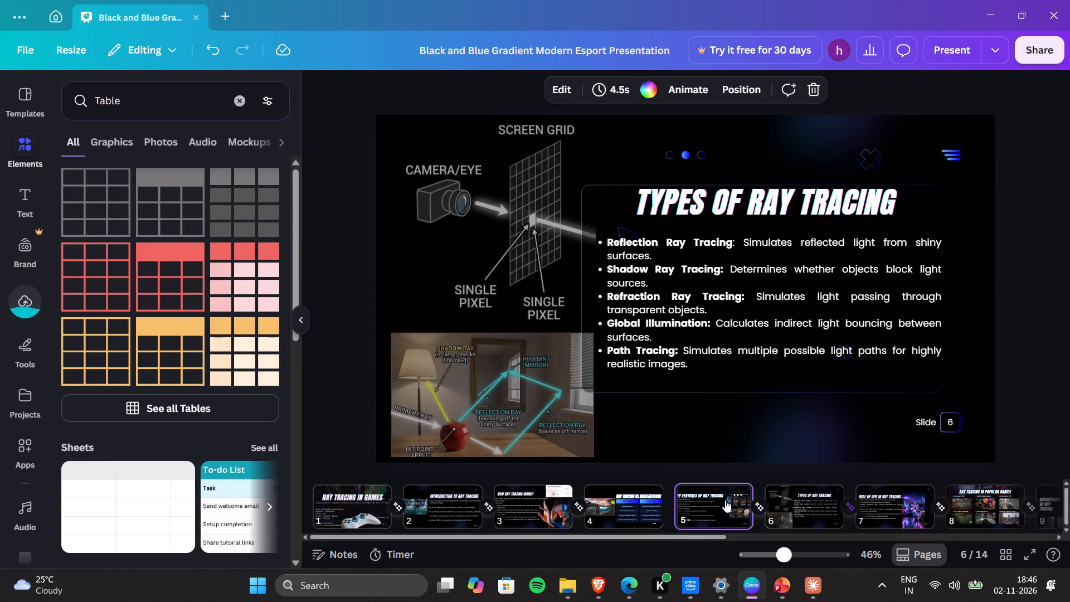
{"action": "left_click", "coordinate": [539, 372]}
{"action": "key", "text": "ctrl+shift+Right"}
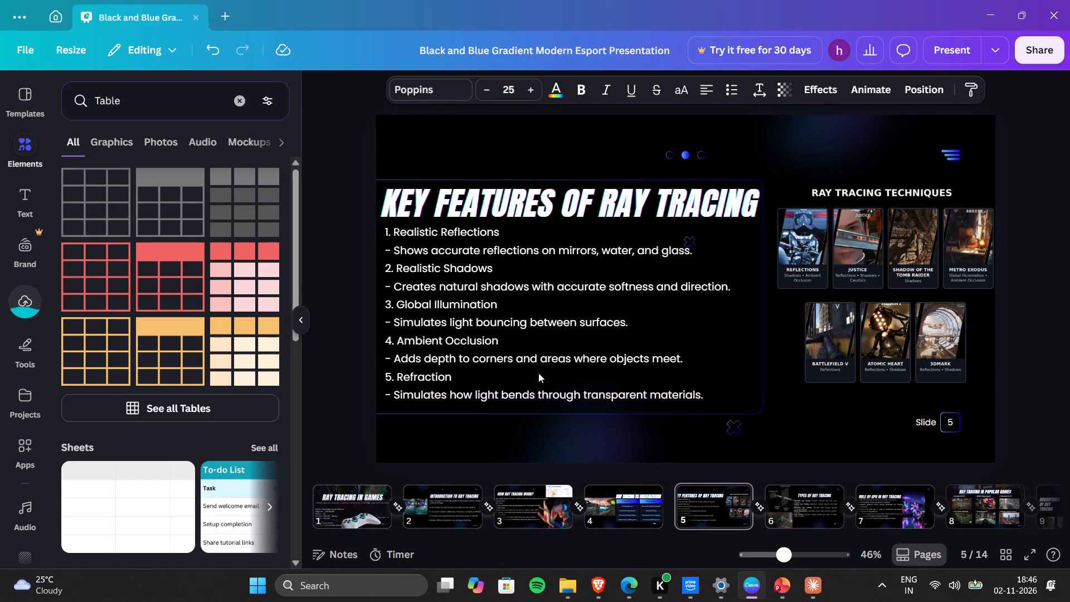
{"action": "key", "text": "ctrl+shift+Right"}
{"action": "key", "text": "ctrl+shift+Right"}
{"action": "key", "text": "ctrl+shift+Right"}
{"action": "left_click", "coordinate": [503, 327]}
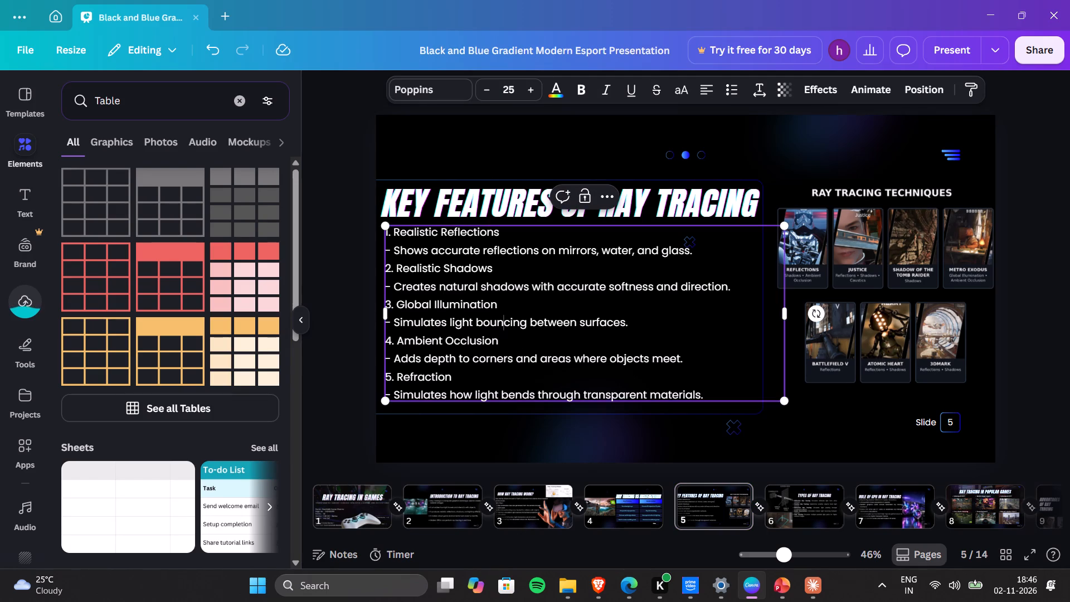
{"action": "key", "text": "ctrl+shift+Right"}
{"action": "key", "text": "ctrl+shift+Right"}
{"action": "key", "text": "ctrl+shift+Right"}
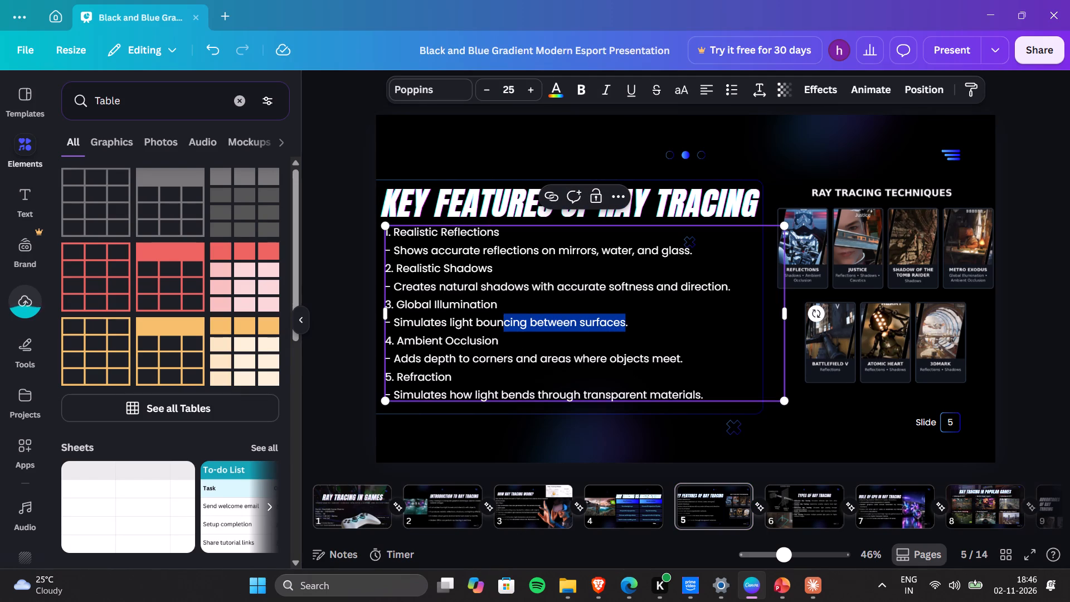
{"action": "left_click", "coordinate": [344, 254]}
Nudge the numbered key features text box on page 5 slightly to the right.
{"action": "left_click", "coordinate": [441, 239]}
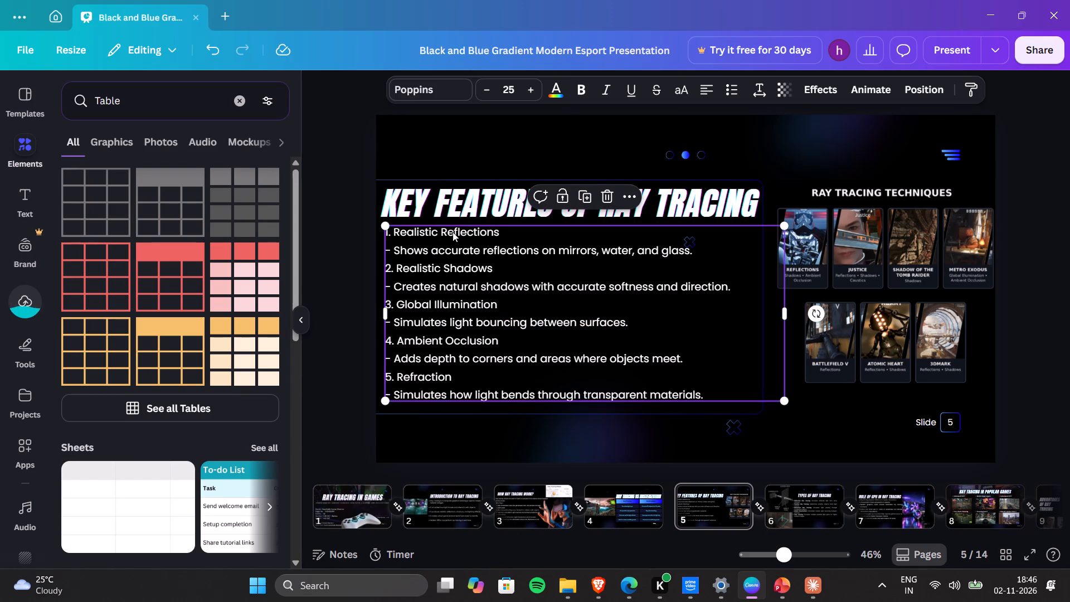
{"action": "key", "text": "ctrl+shift+Right"}
{"action": "key", "text": "ctrl+shift+Right"}
{"action": "key", "text": "ctrl+shift+Right"}
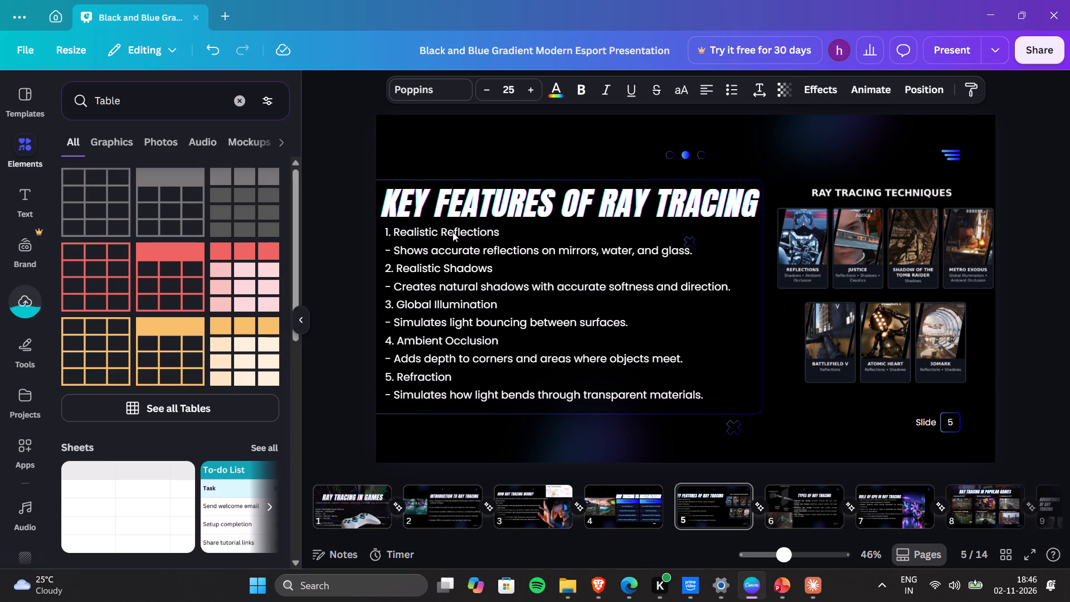
{"action": "key", "text": "Right"}
{"action": "key", "text": "Right"}
{"action": "key", "text": "Right"}
{"action": "key", "text": "Right"}
{"action": "key", "text": "Right"}
{"action": "key", "text": "Right"}
{"action": "key", "text": "Right"}
{"action": "key", "text": "Right"}
{"action": "key", "text": "Right"}
{"action": "key", "text": "Right"}
{"action": "key", "text": "Right"}
{"action": "key", "text": "Right"}
{"action": "key", "text": "Right"}
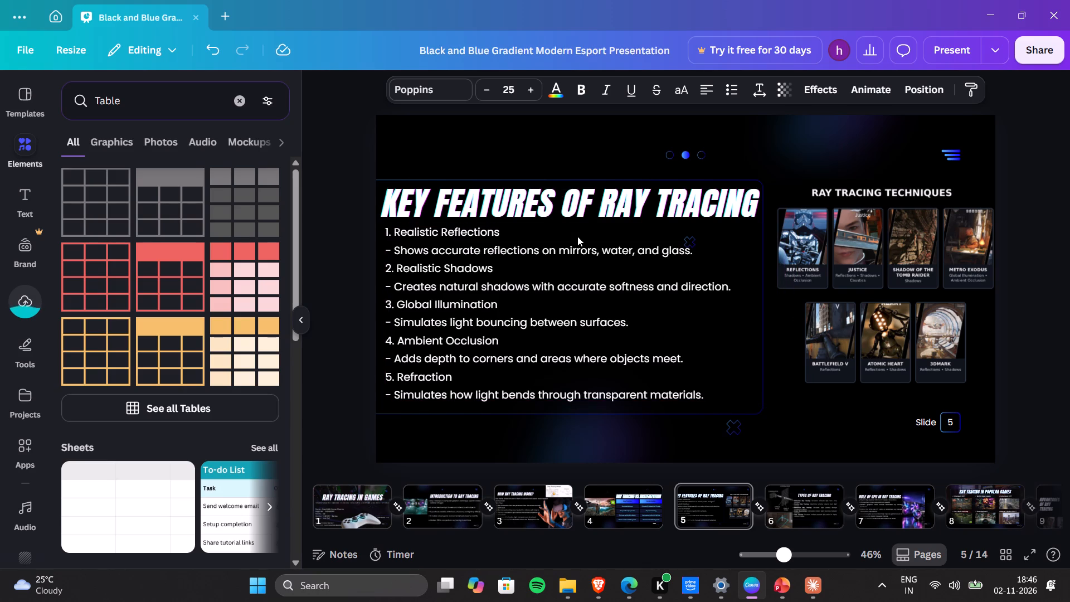
{"action": "key", "text": "Right"}
{"action": "key", "text": "Right"}
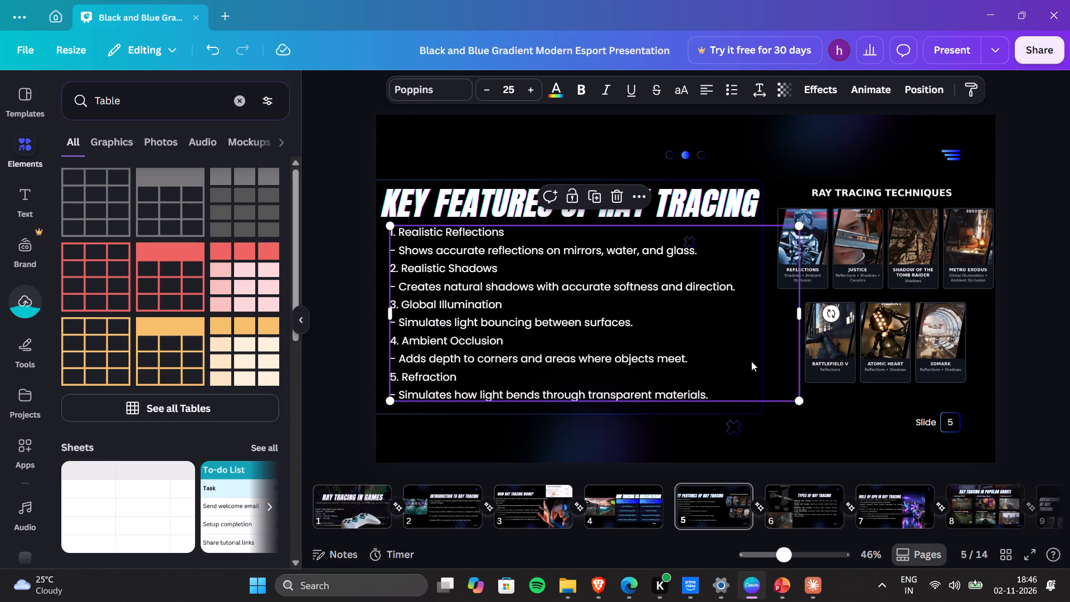
Nudge the outlined frame around page 5's title and features text slightly to the right.
{"action": "left_click", "coordinate": [736, 413]}
{"action": "key", "text": "Right"}
{"action": "key", "text": "Right"}
{"action": "key", "text": "Right"}
{"action": "key", "text": "Right"}
{"action": "key", "text": "Right"}
{"action": "key", "text": "Right"}
{"action": "key", "text": "Right"}
{"action": "key", "text": "Right"}
{"action": "key", "text": "Right"}
{"action": "key", "text": "Right"}
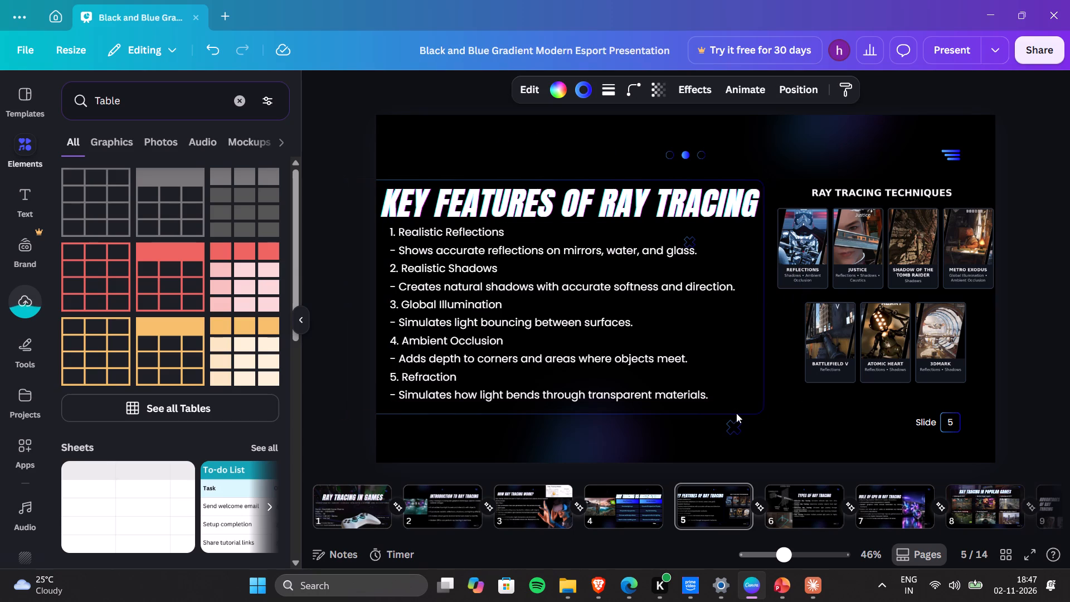
{"action": "key", "text": "Right"}
{"action": "key", "text": "Right"}
{"action": "key", "text": "Right"}
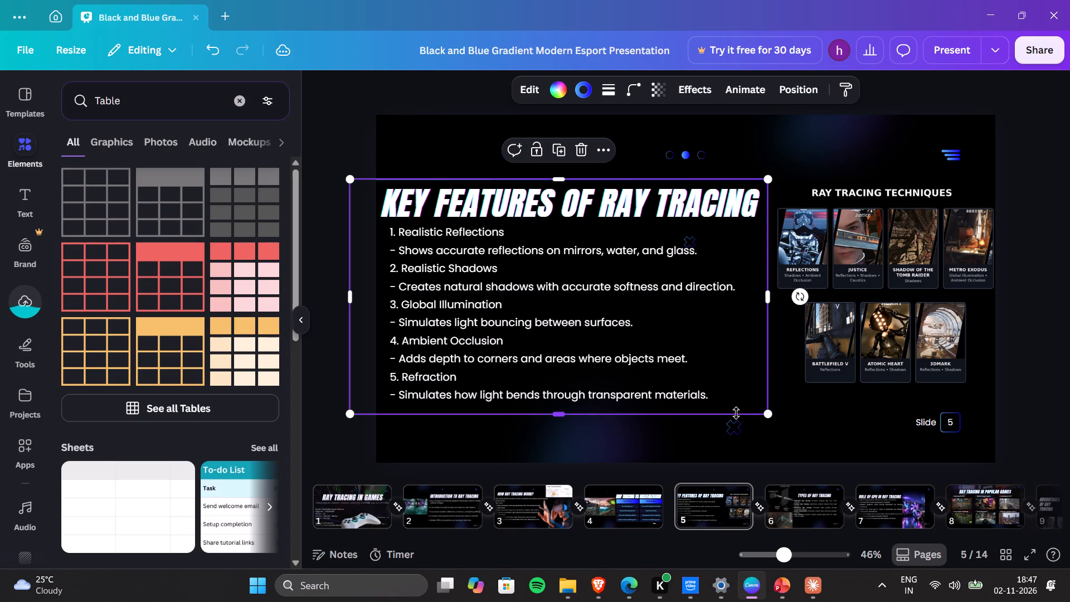
Return to page 1 and inspect the transition between pages 1 and 2.
{"action": "left_click", "coordinate": [357, 511]}
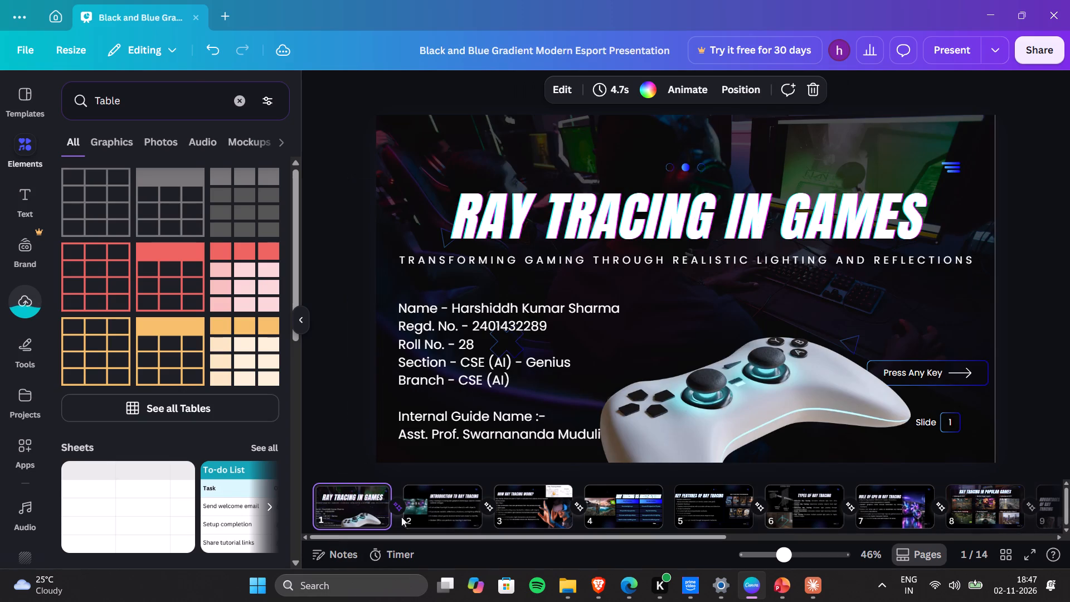
{"action": "left_click", "coordinate": [401, 511]}
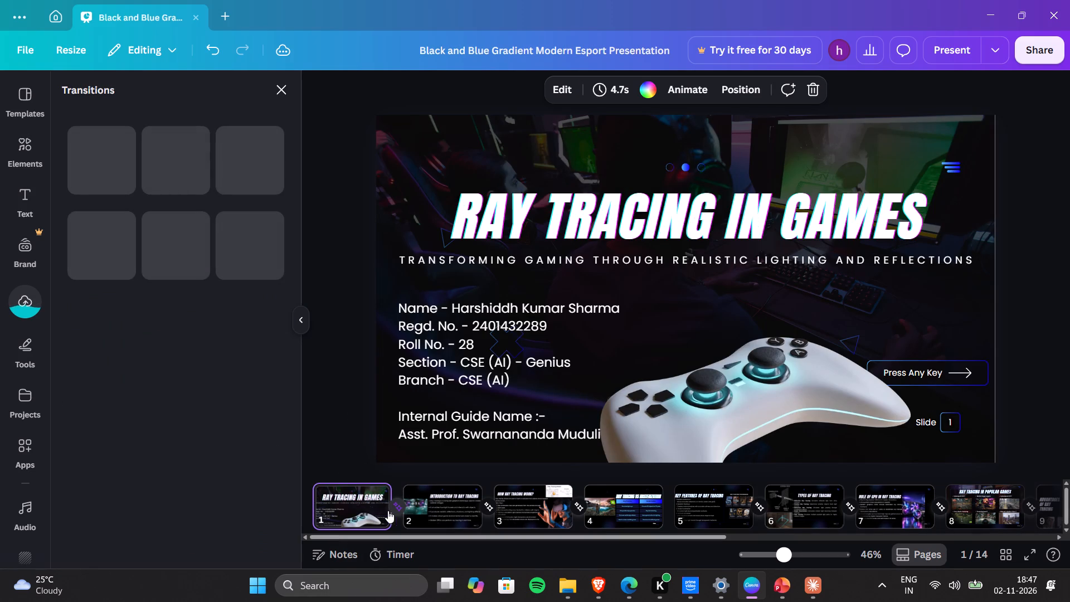
{"action": "left_click", "coordinate": [369, 512]}
{"action": "left_click", "coordinate": [280, 91]}
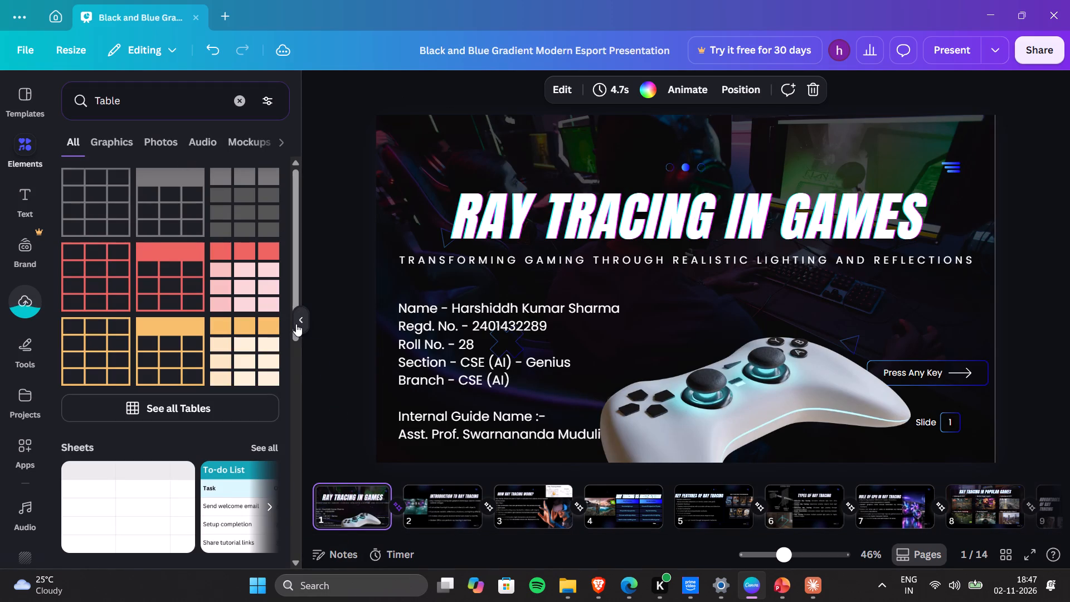
{"action": "left_click", "coordinate": [296, 324]}
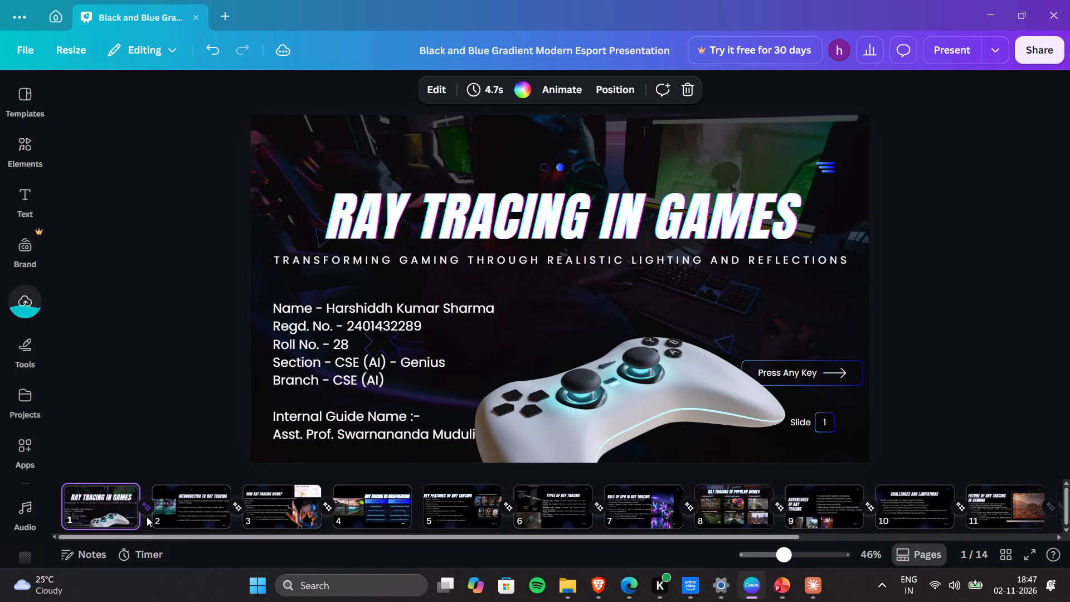
{"action": "left_click", "coordinate": [153, 523]}
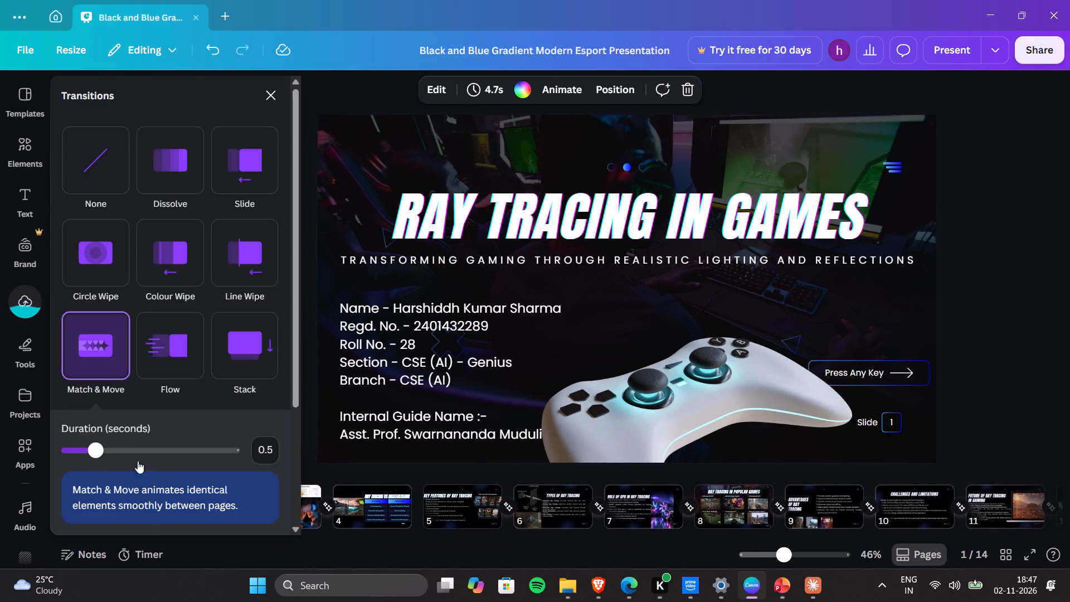
{"action": "scroll", "coordinate": [155, 450], "scroll_direction": "down", "scroll_amount": 4}
{"action": "left_click", "coordinate": [152, 521]}
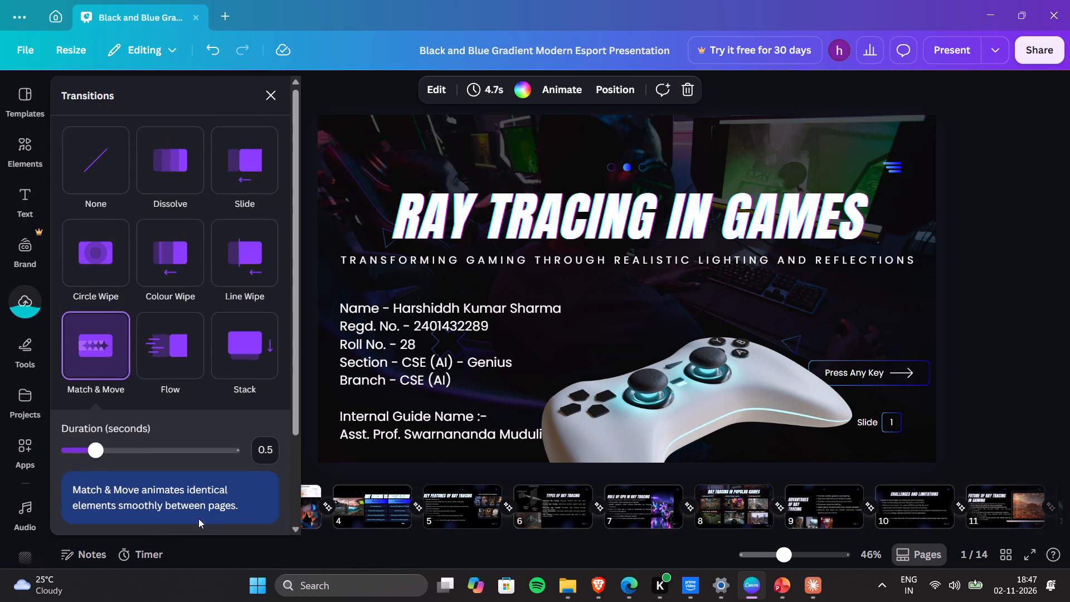
Start the full-screen presentation from page 1.
{"action": "left_click", "coordinate": [966, 45]}
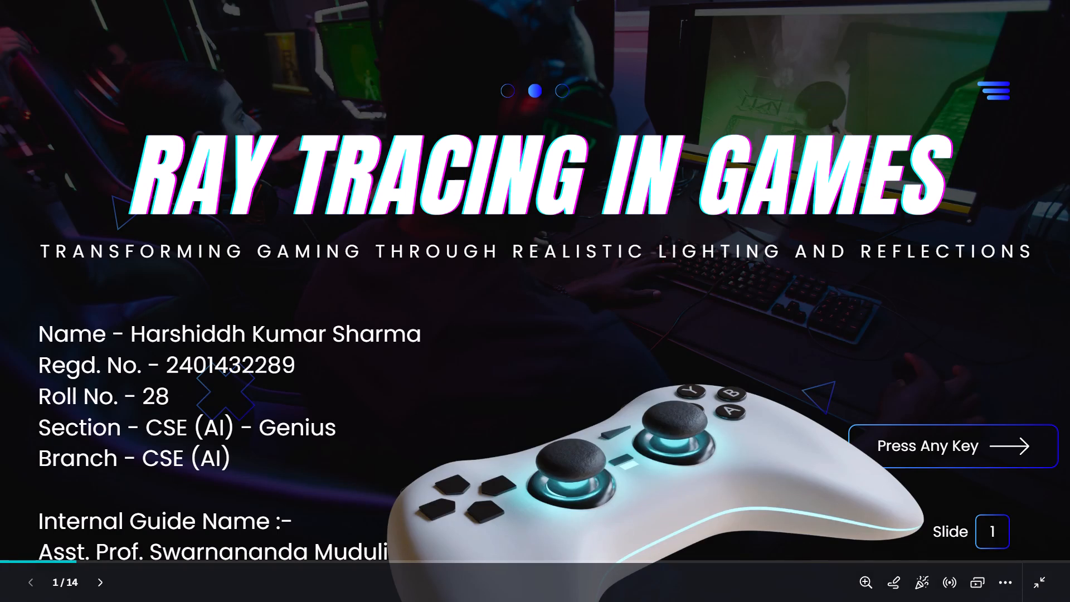
Advance through the full-screen presentation from slide 2 to slide 8, reviewing each slide's text, images and layout.
{"action": "key", "text": "Right"}
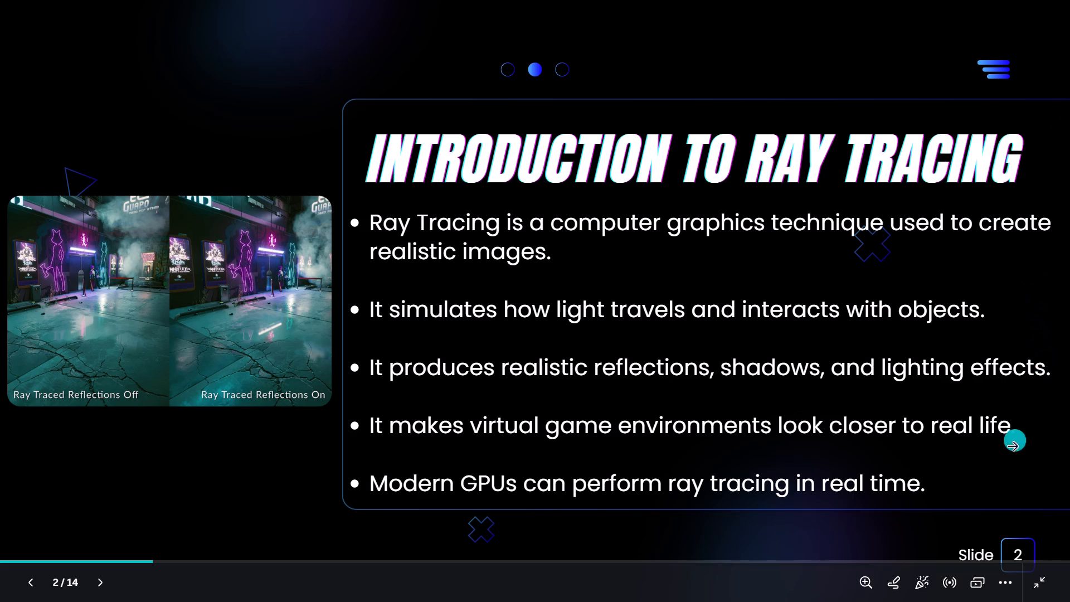
{"action": "left_click", "coordinate": [1029, 470]}
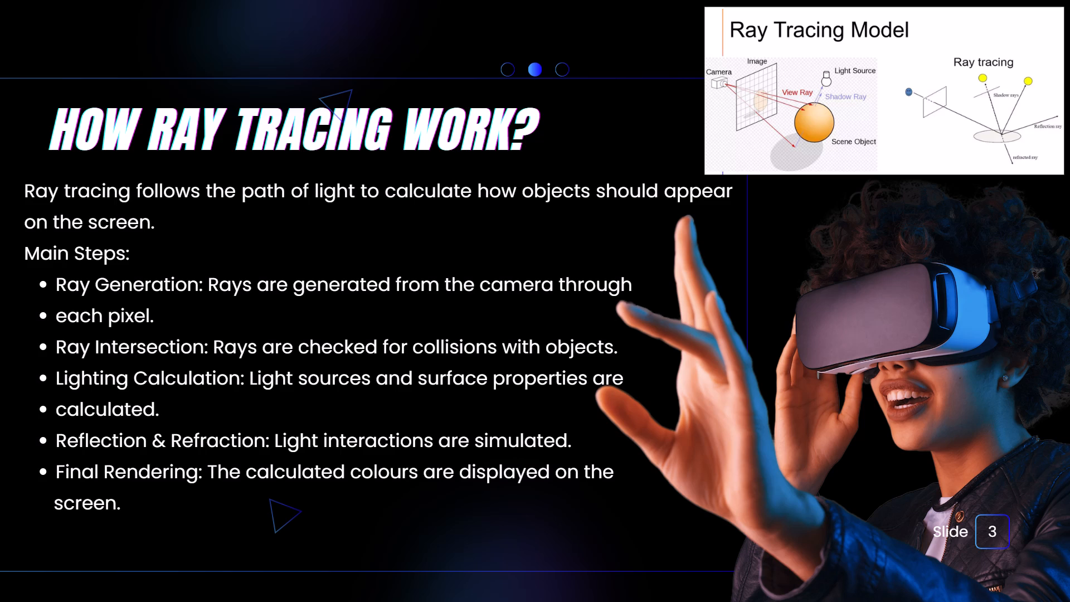
{"action": "key", "text": "Right"}
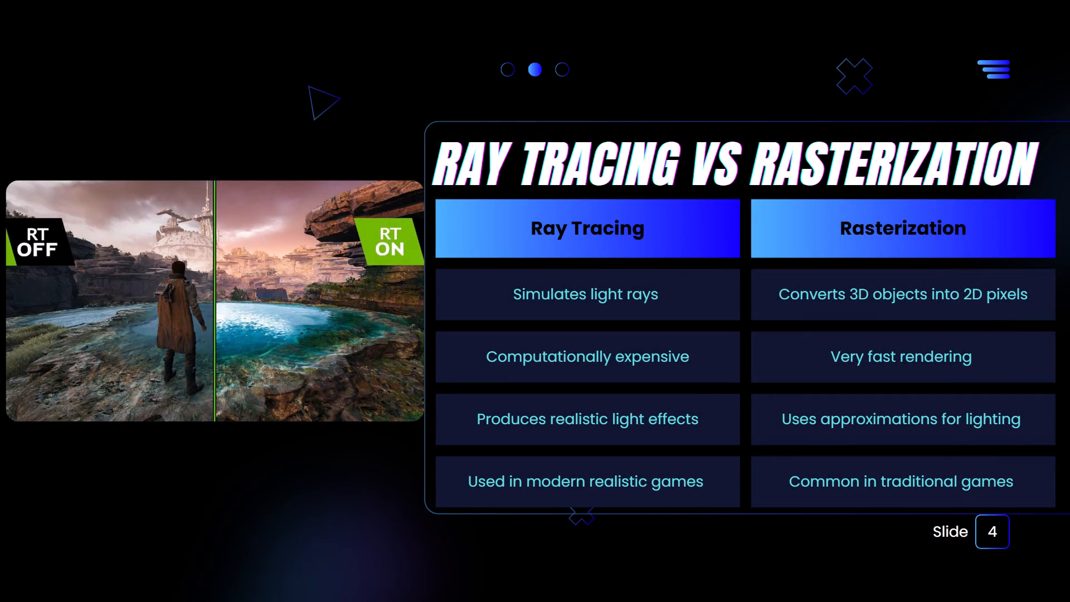
{"action": "key", "text": "Right"}
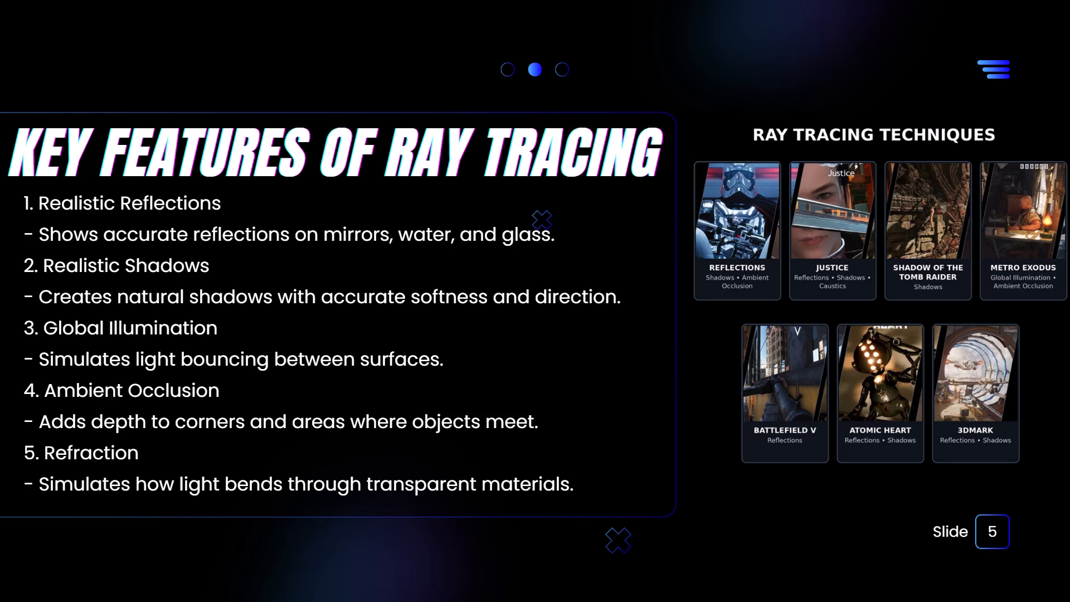
{"action": "key", "text": "Right"}
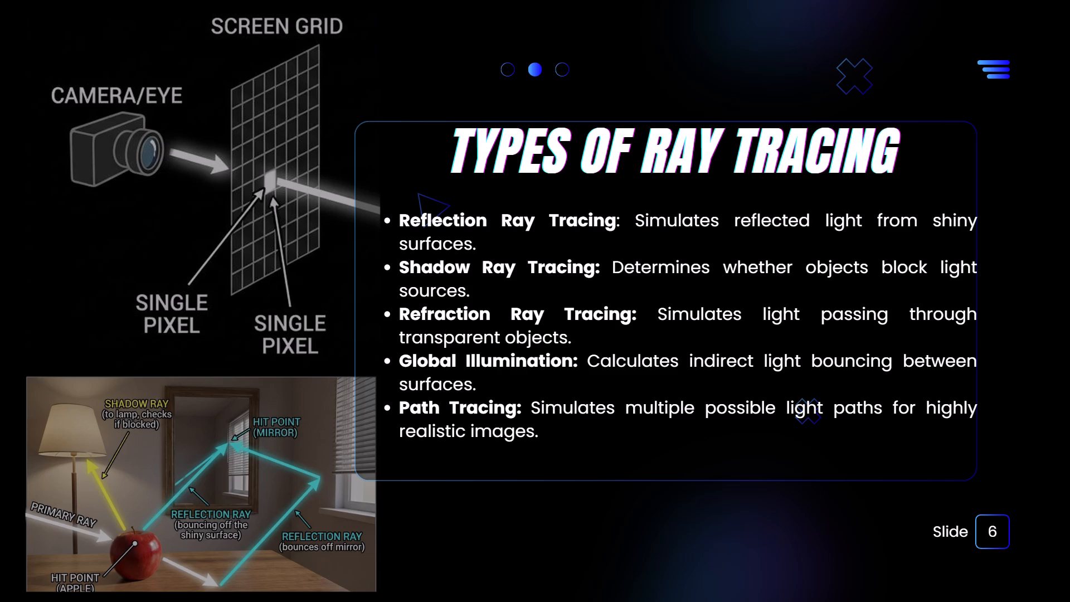
{"action": "key", "text": "Right"}
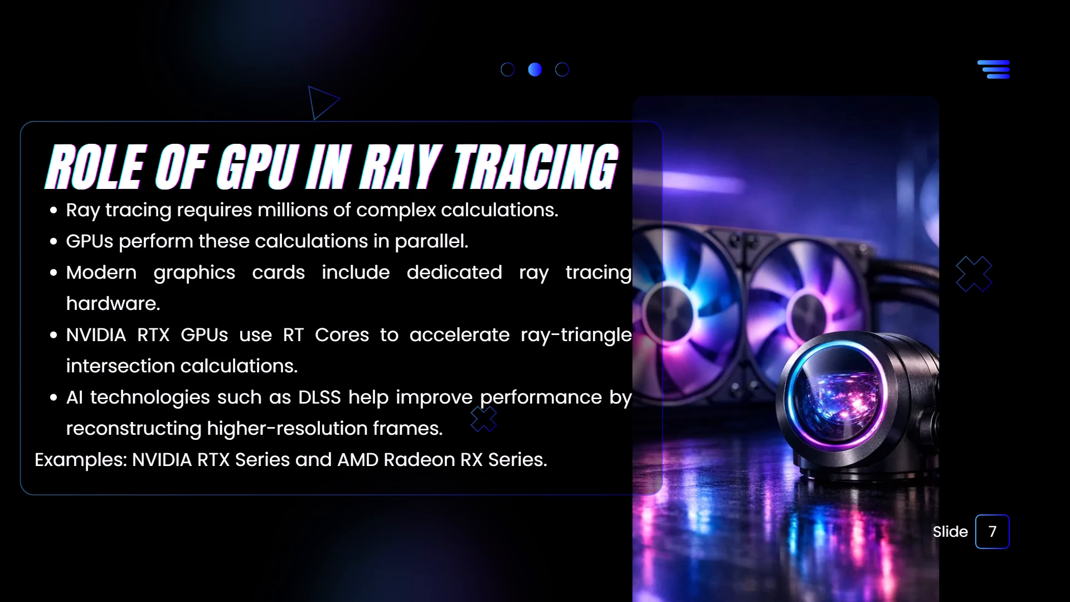
{"action": "key", "text": "Right"}
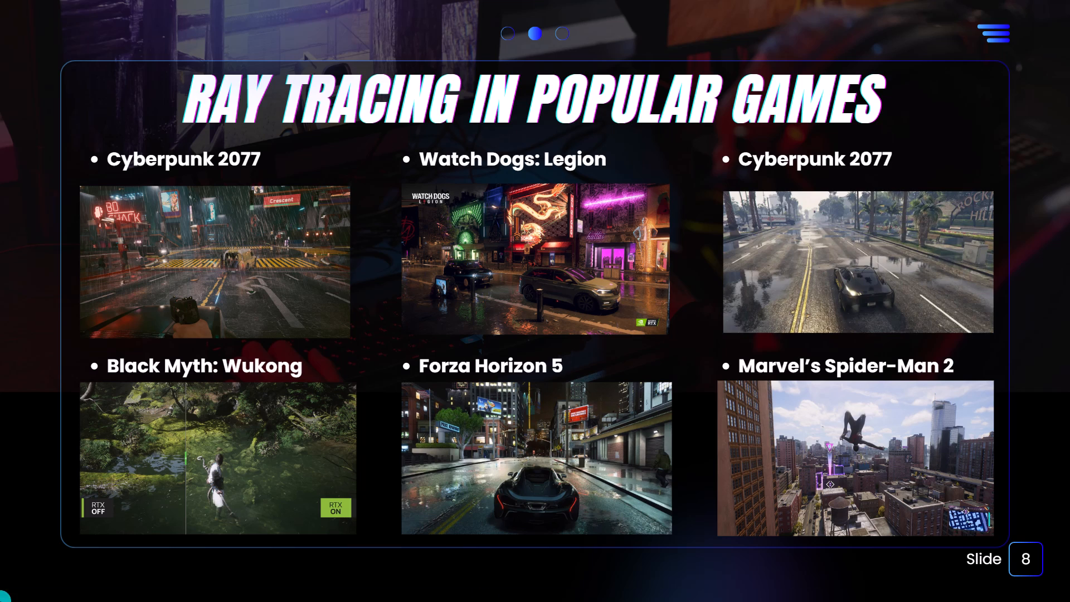
Review the remaining slides from Advantages of Ray Tracing through Conclusion and Thank You, advancing past slide 13.
{"action": "right_click_drag", "start_coordinate": [767, 297], "coordinate": [50, 594]}
{"action": "left_click_drag", "start_coordinate": [105, 574], "coordinate": [805, 177]}
{"action": "left_click", "coordinate": [728, 181]}
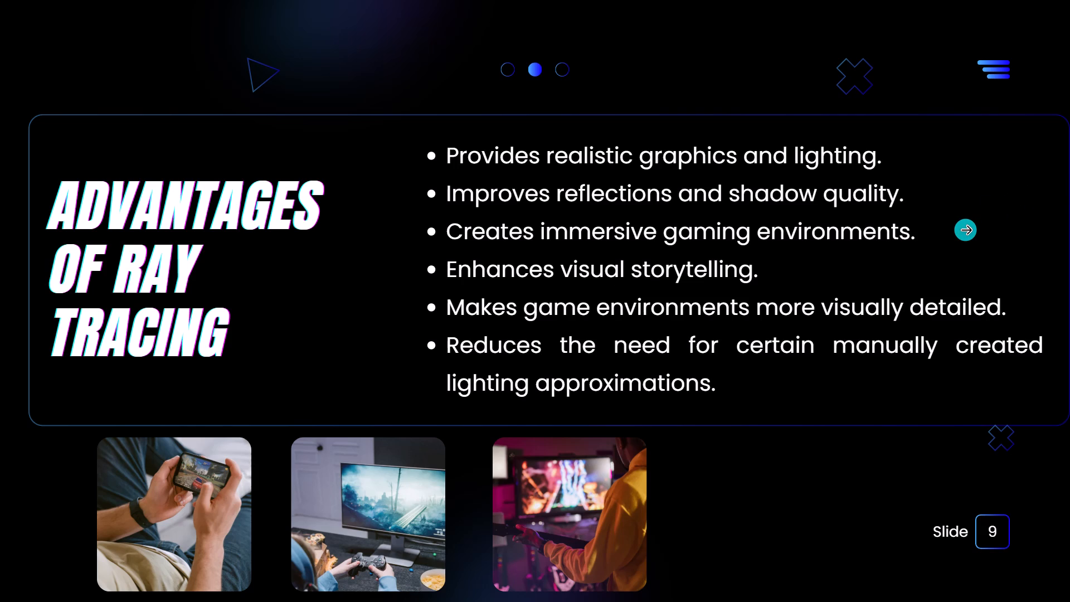
{"action": "left_click", "coordinate": [966, 230]}
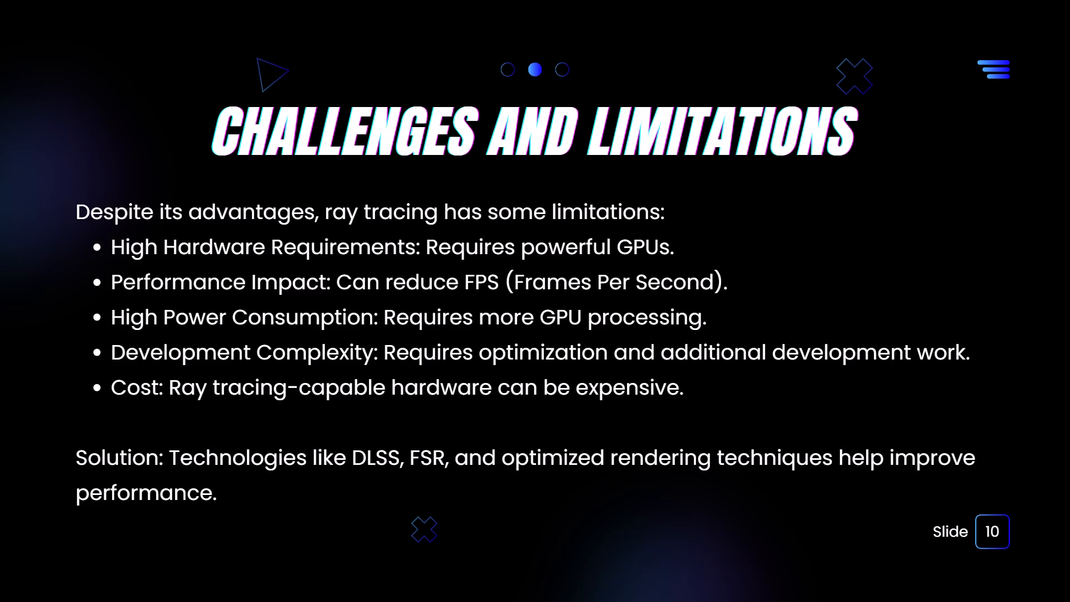
{"action": "left_click", "coordinate": [965, 231]}
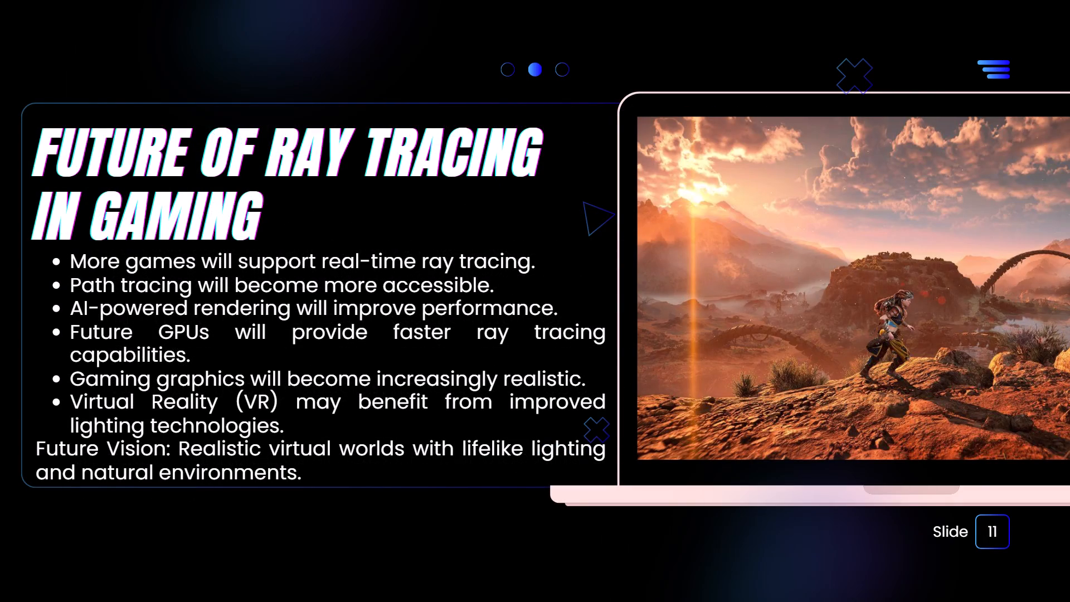
{"action": "left_click", "coordinate": [965, 231]}
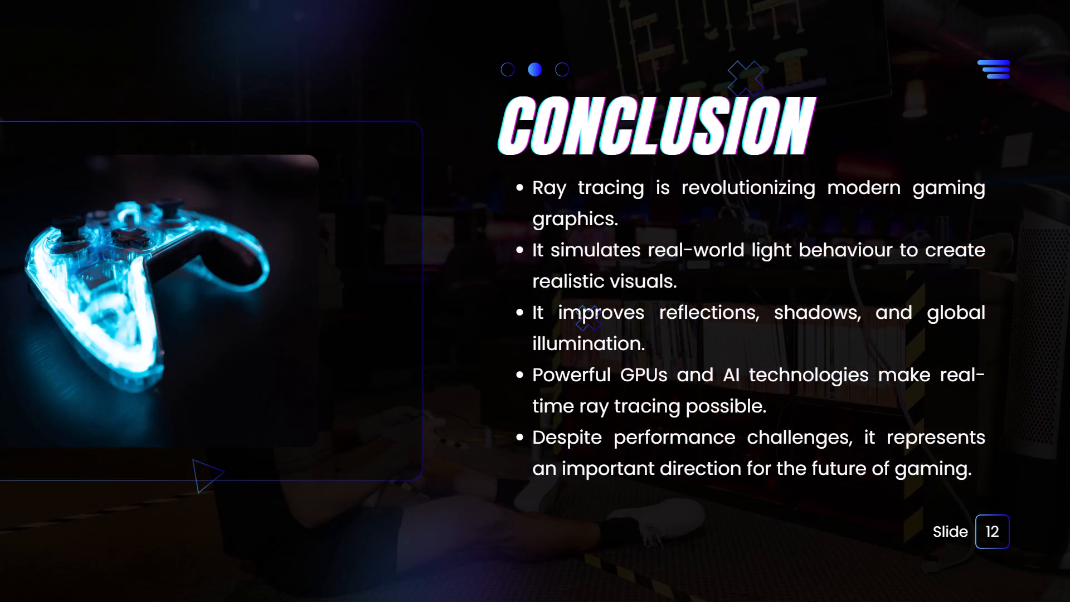
{"action": "left_click", "coordinate": [965, 231]}
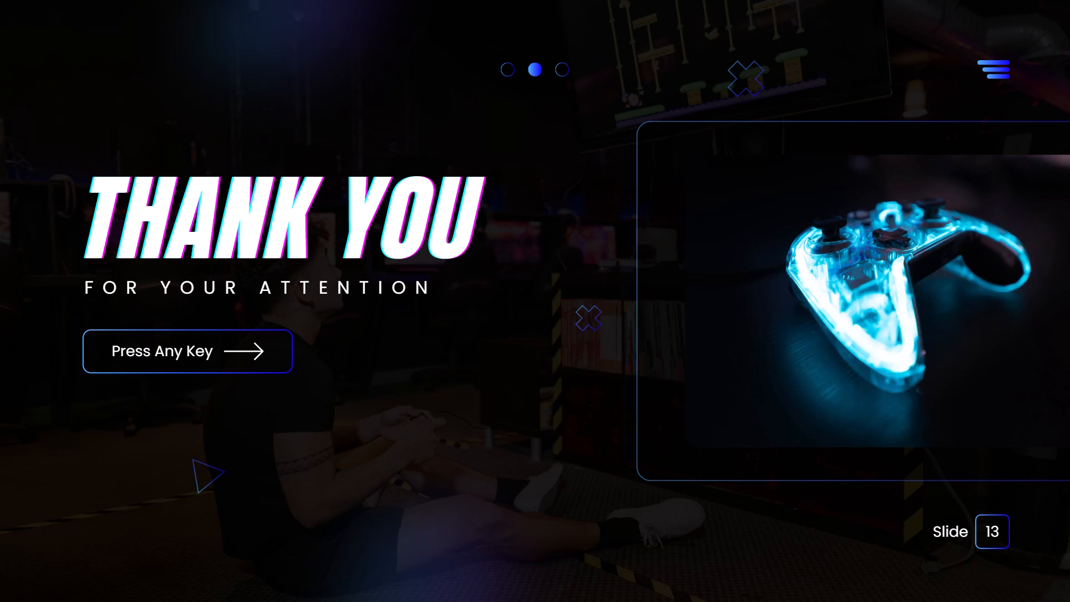
{"action": "left_click", "coordinate": [965, 231]}
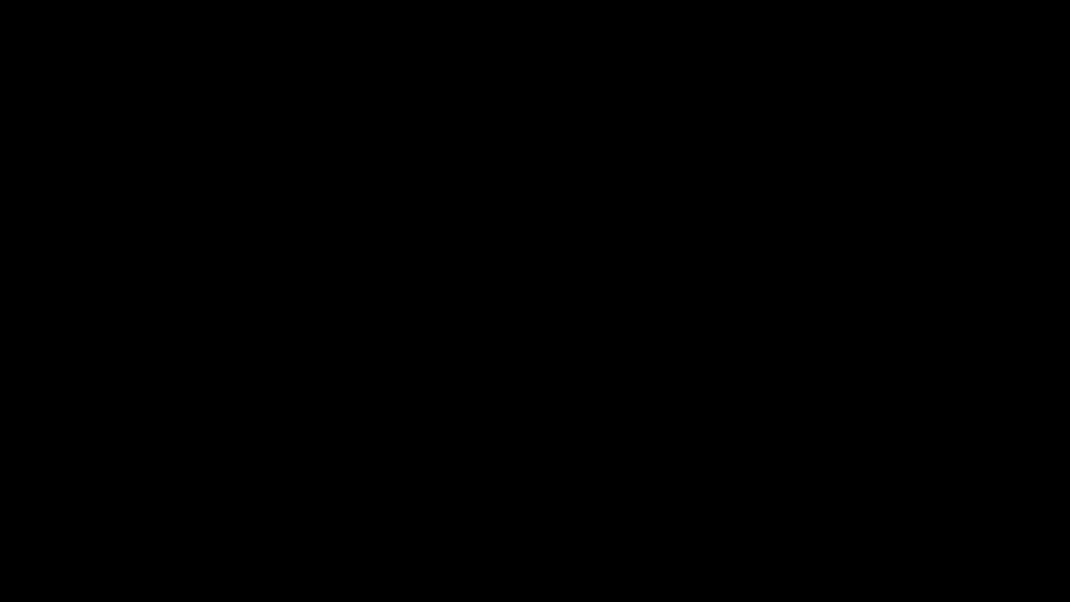